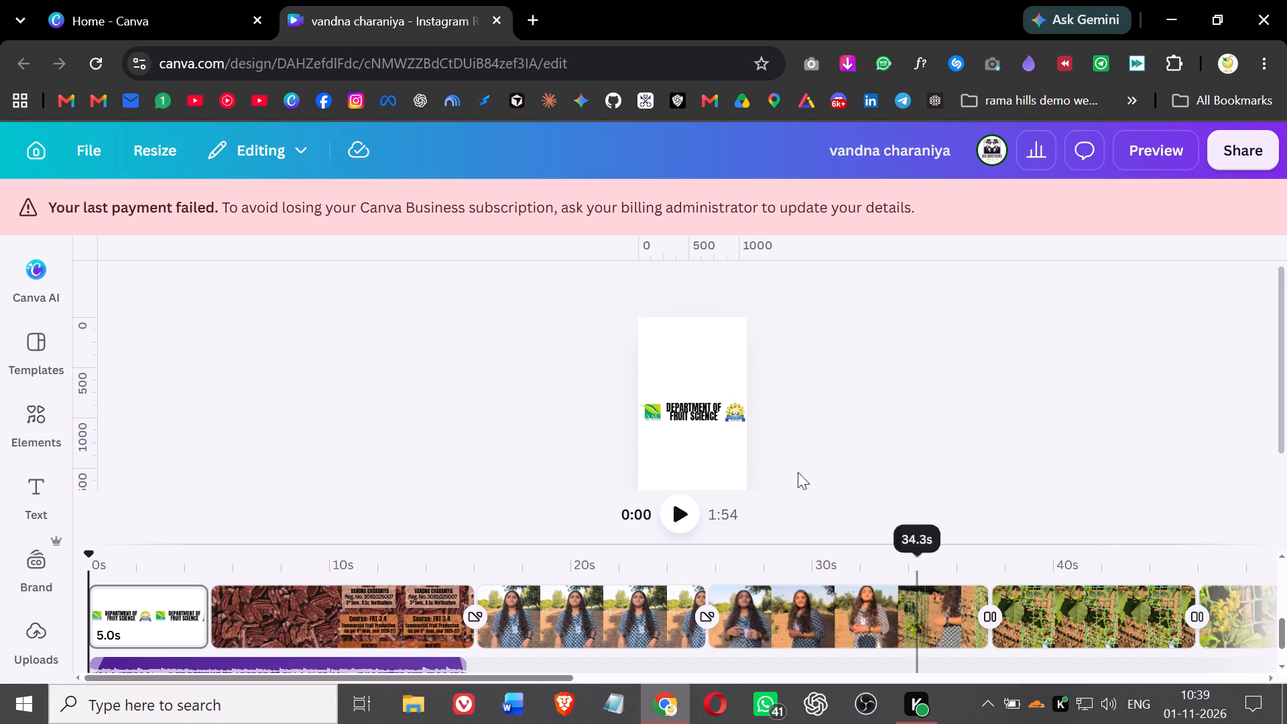
Play the reel from the start and review its opening pages alongside the text and audio tracks.
{"action": "left_click", "coordinate": [689, 505]}
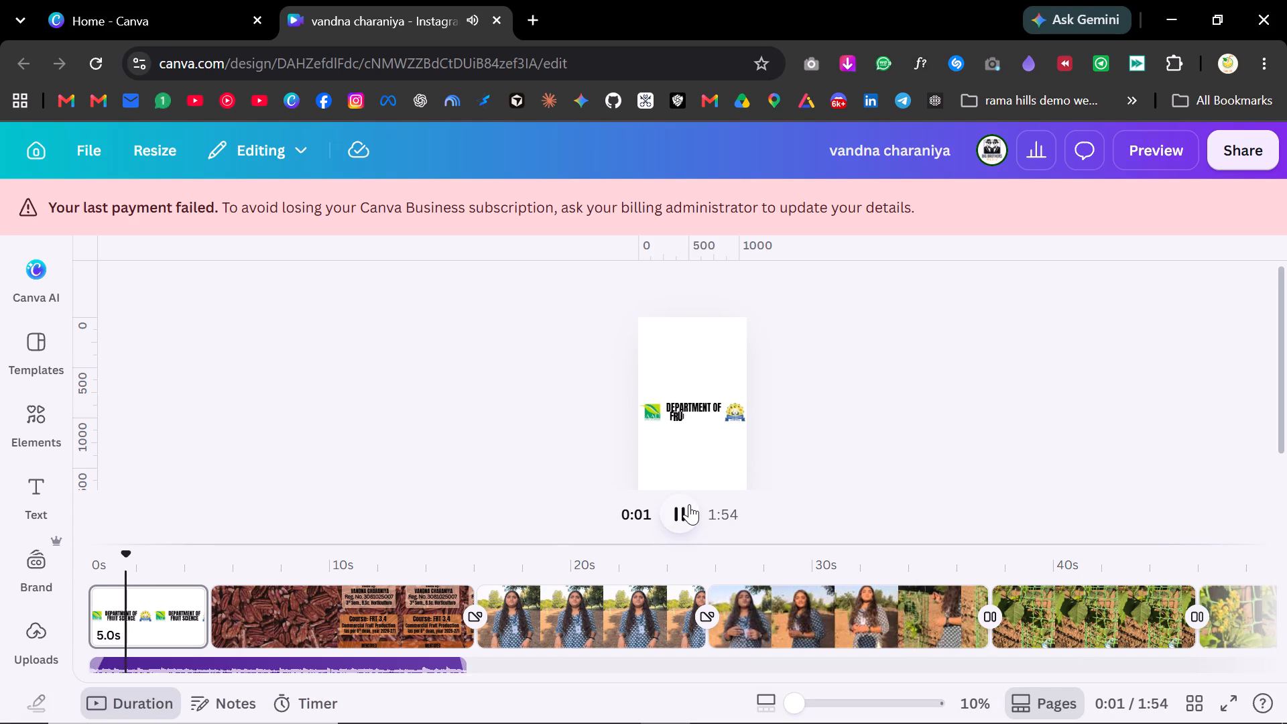
{"action": "scroll", "coordinate": [261, 585], "scroll_direction": "down", "scroll_amount": 3}
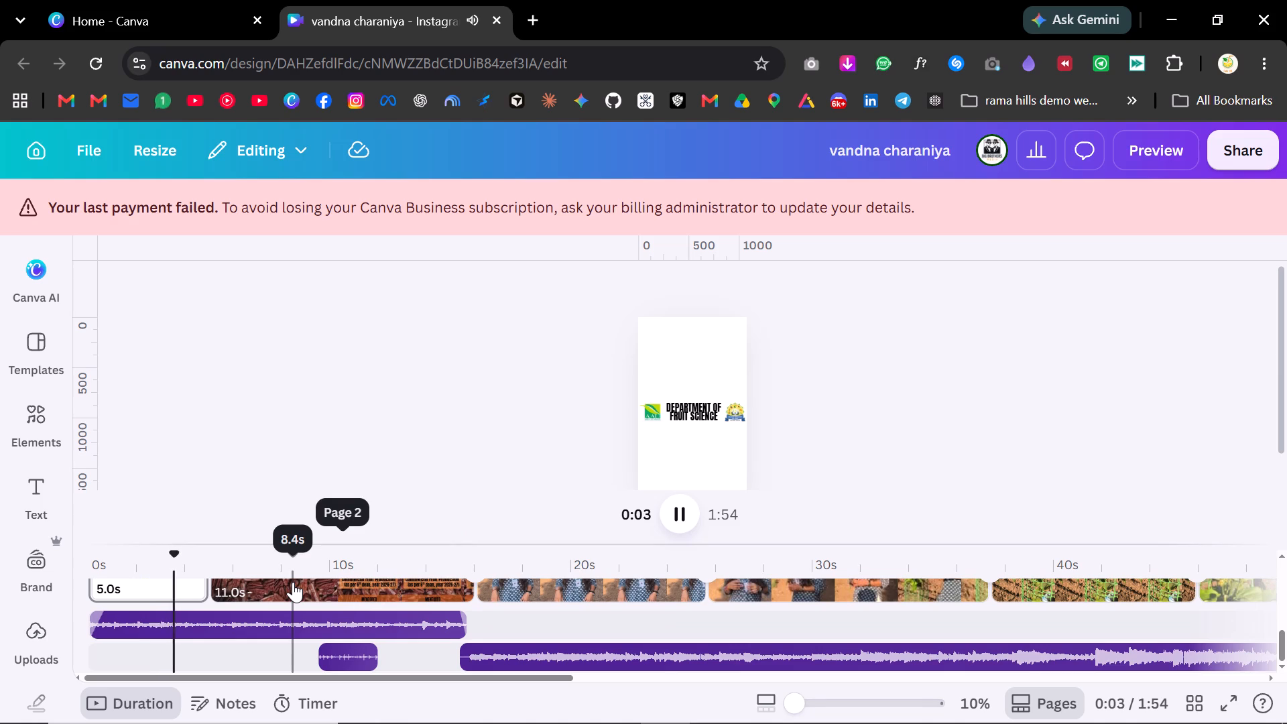
{"action": "scroll", "coordinate": [293, 582], "scroll_direction": "up", "scroll_amount": 2}
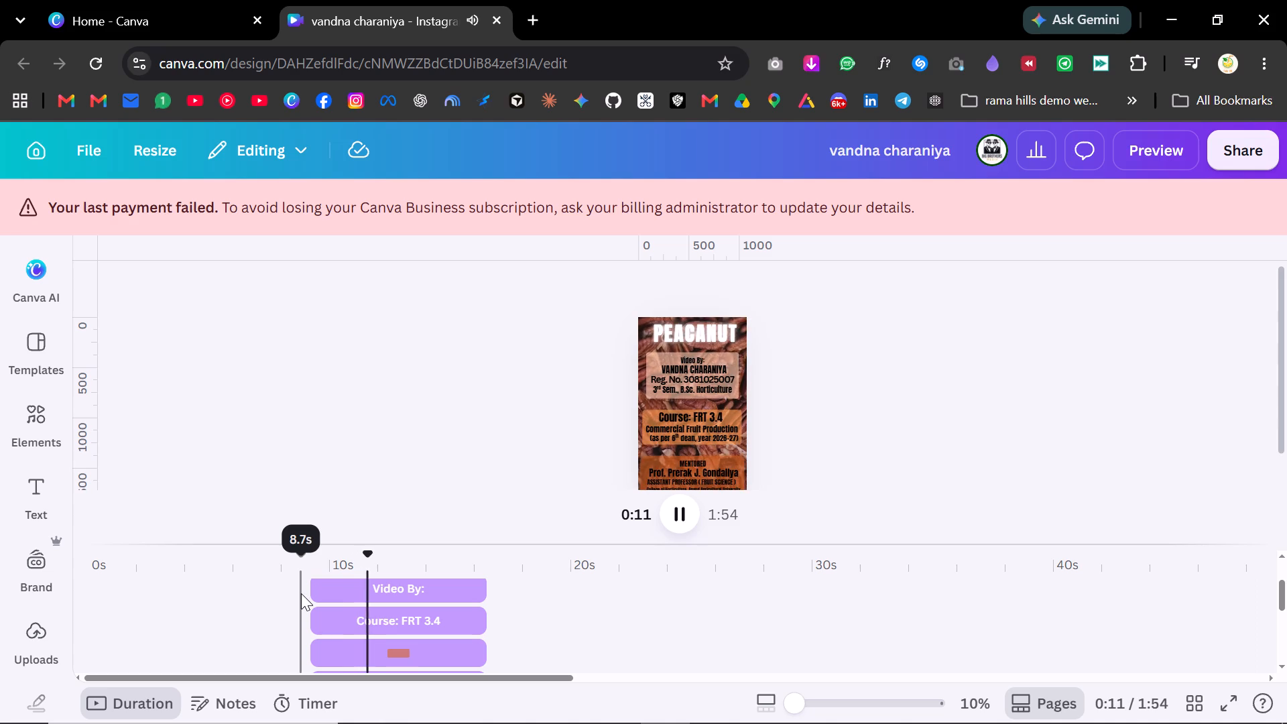
{"action": "scroll", "coordinate": [320, 562], "scroll_direction": "down", "scroll_amount": 3}
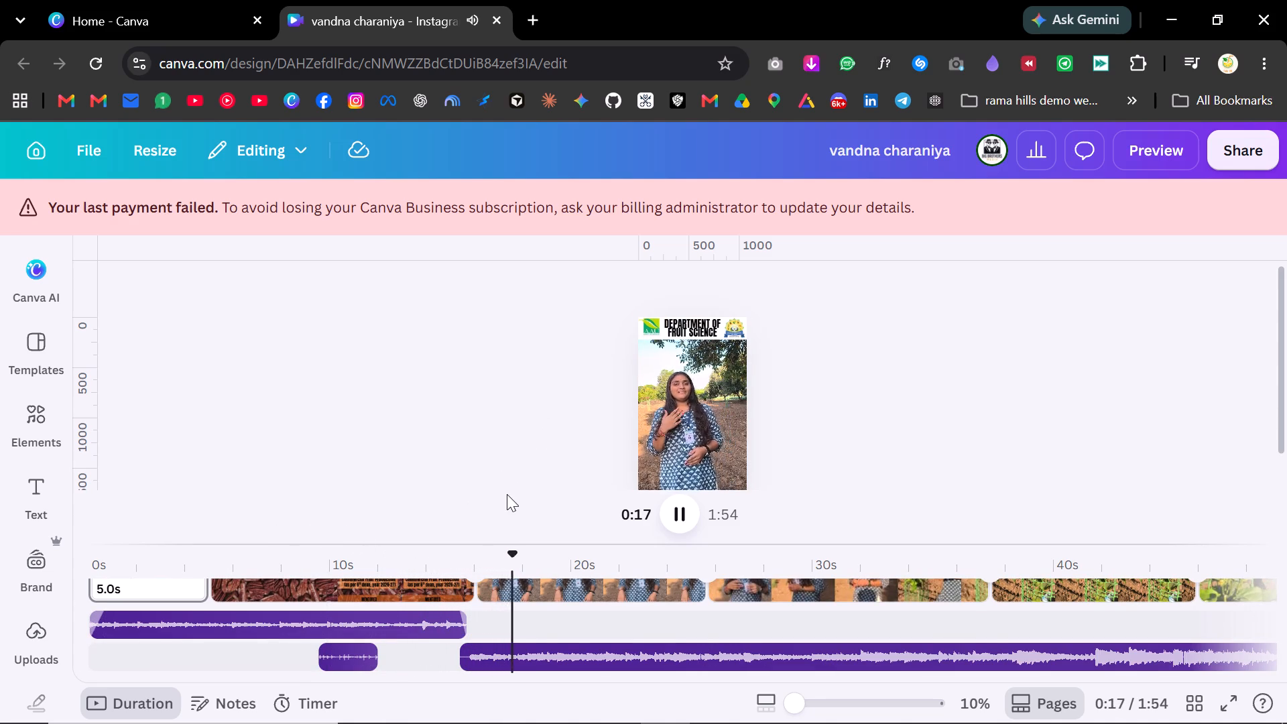
{"action": "scroll", "coordinate": [411, 616], "scroll_direction": "up", "scroll_amount": 1}
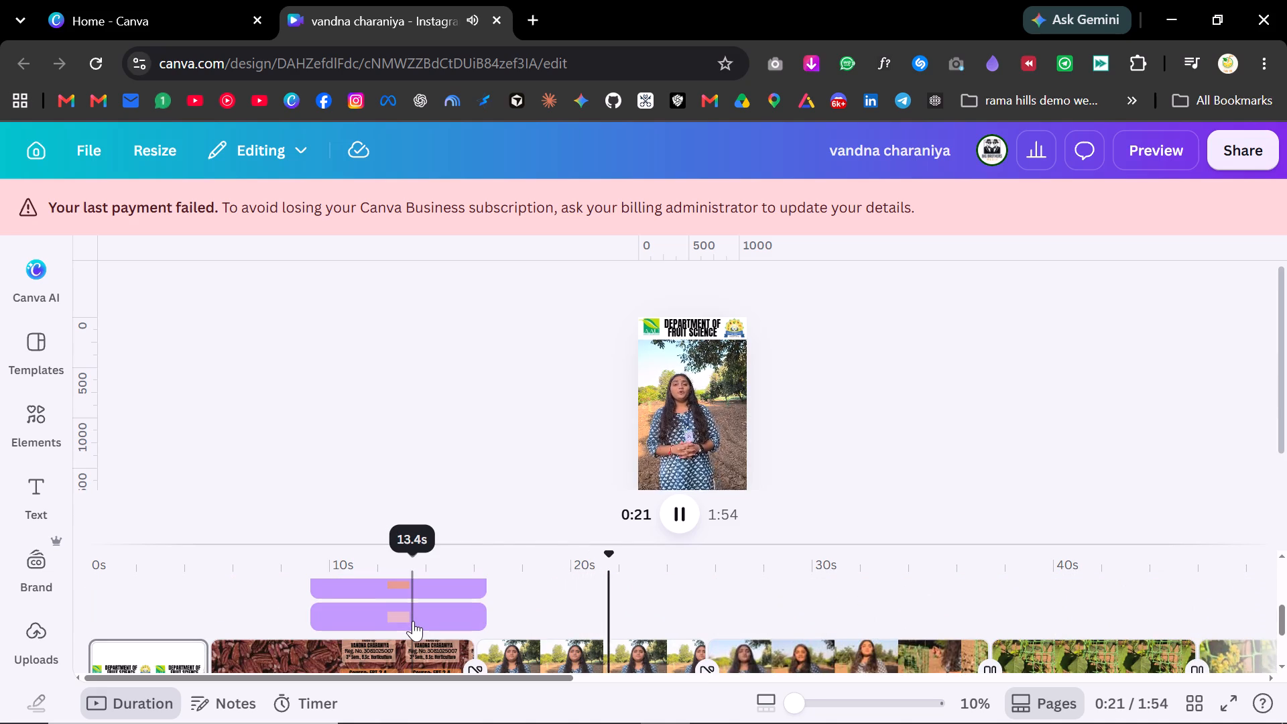
{"action": "scroll", "coordinate": [713, 607], "scroll_direction": "down", "scroll_amount": 1}
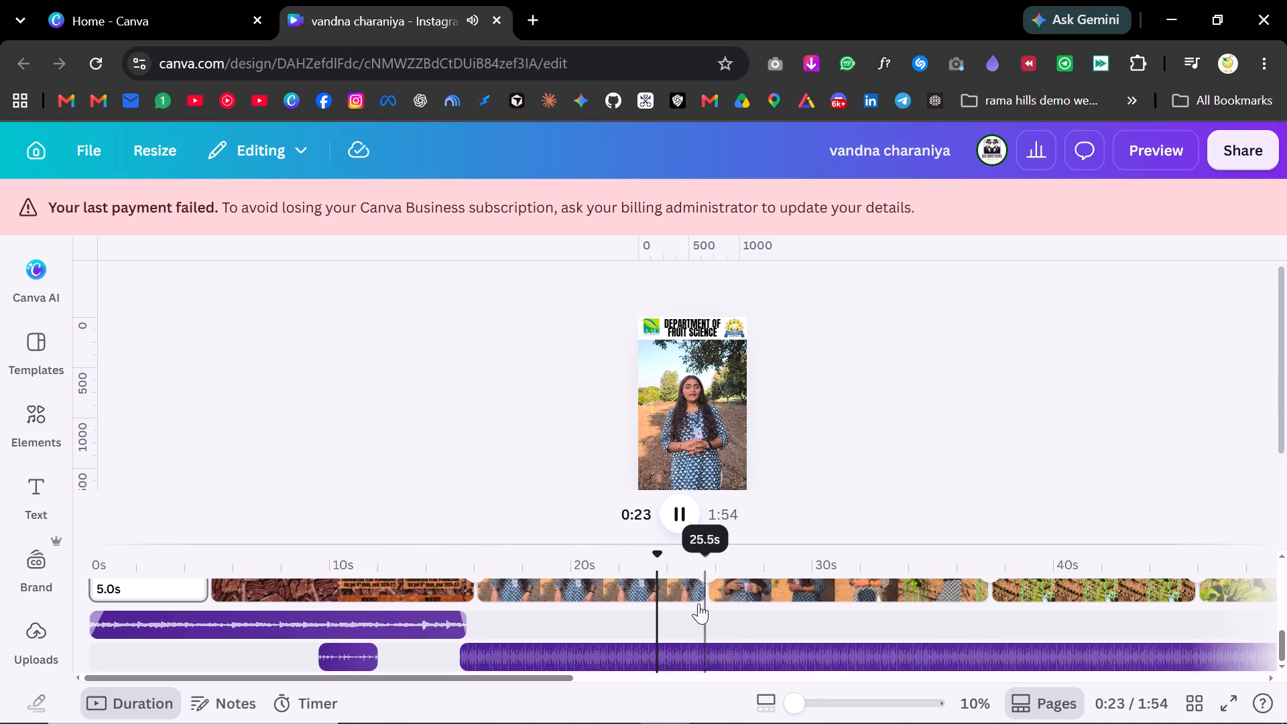
Set the volume of the Background Music Piano Soft track to 50.
{"action": "scroll", "coordinate": [601, 659], "scroll_direction": "down", "scroll_amount": 2}
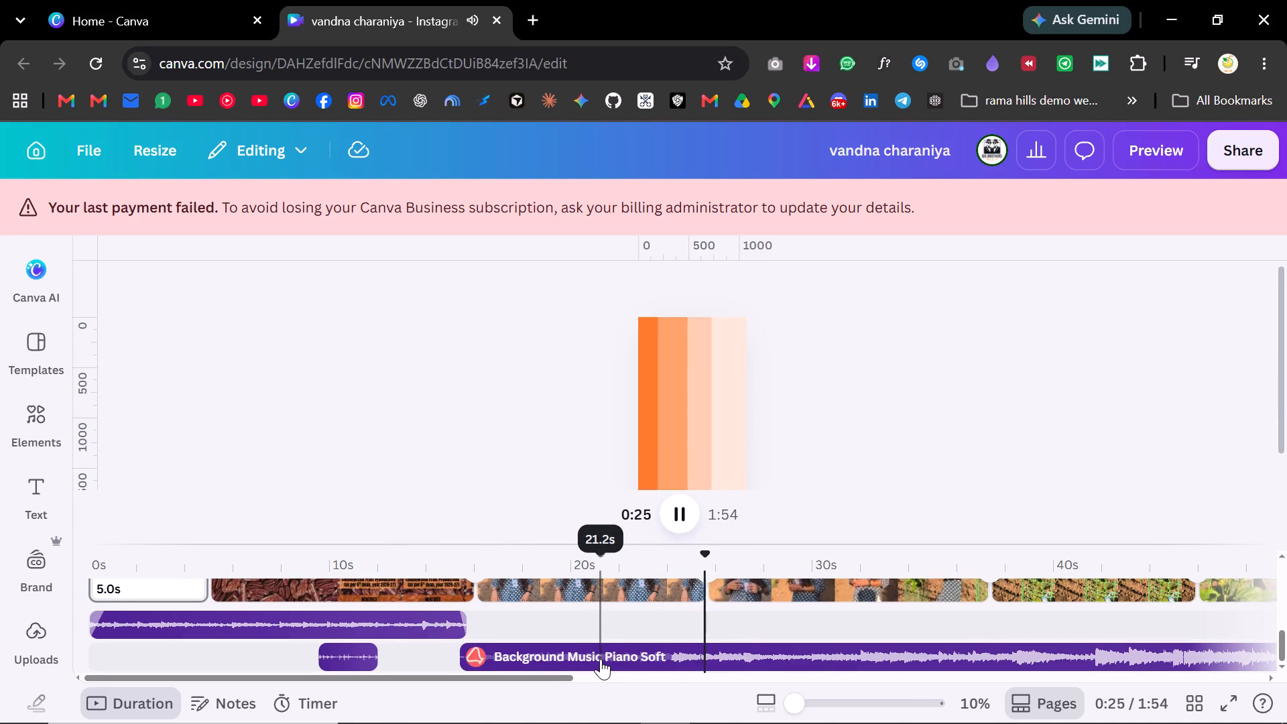
{"action": "left_click", "coordinate": [543, 658]}
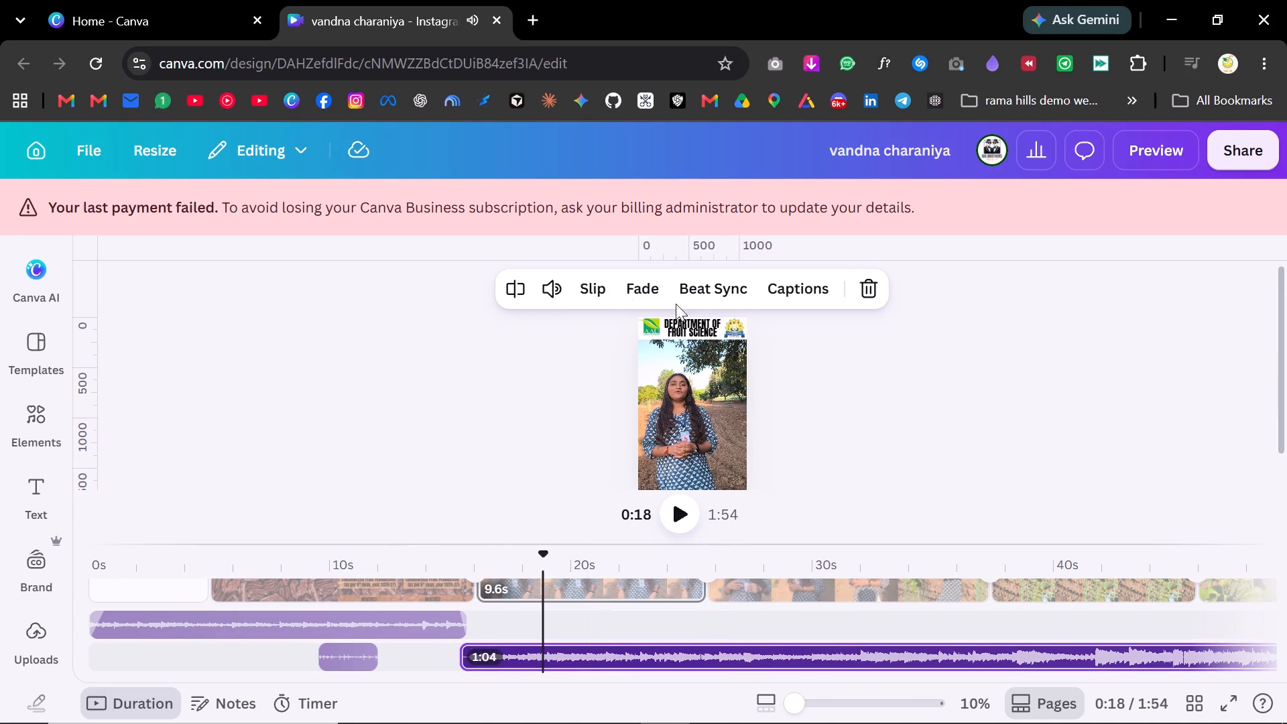
{"action": "left_click", "coordinate": [556, 290]}
{"action": "left_click", "coordinate": [703, 363]}
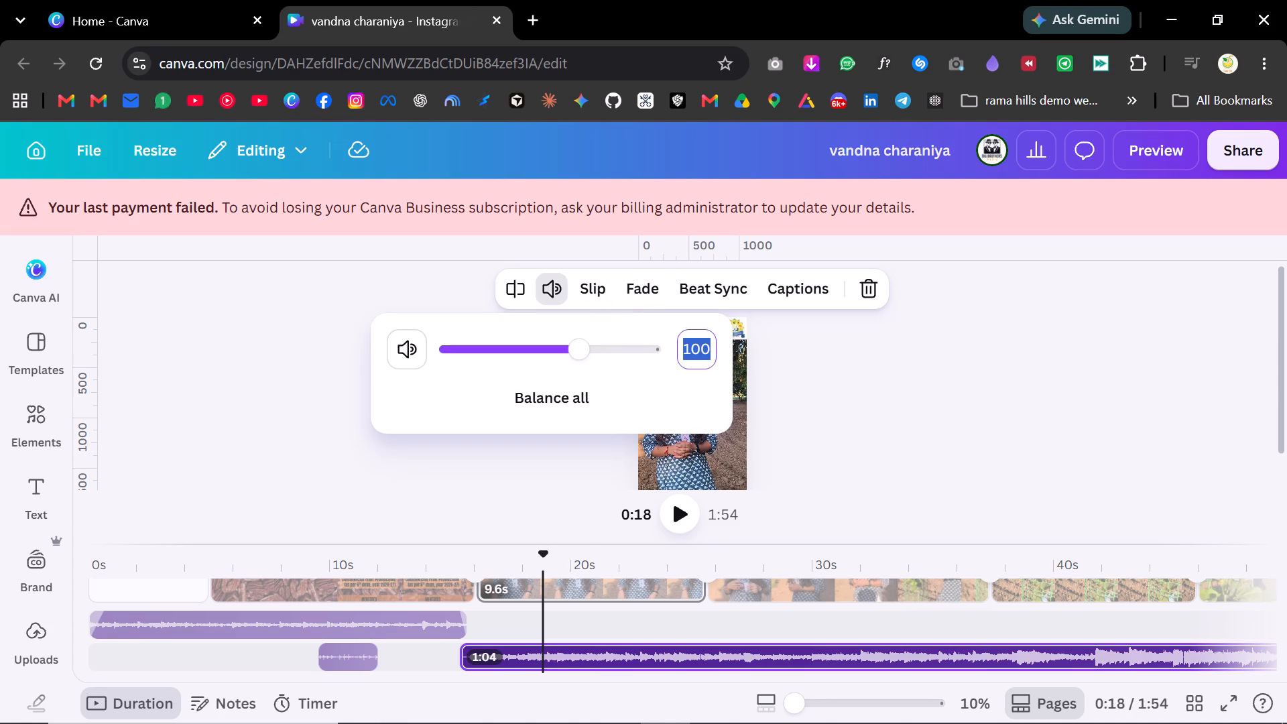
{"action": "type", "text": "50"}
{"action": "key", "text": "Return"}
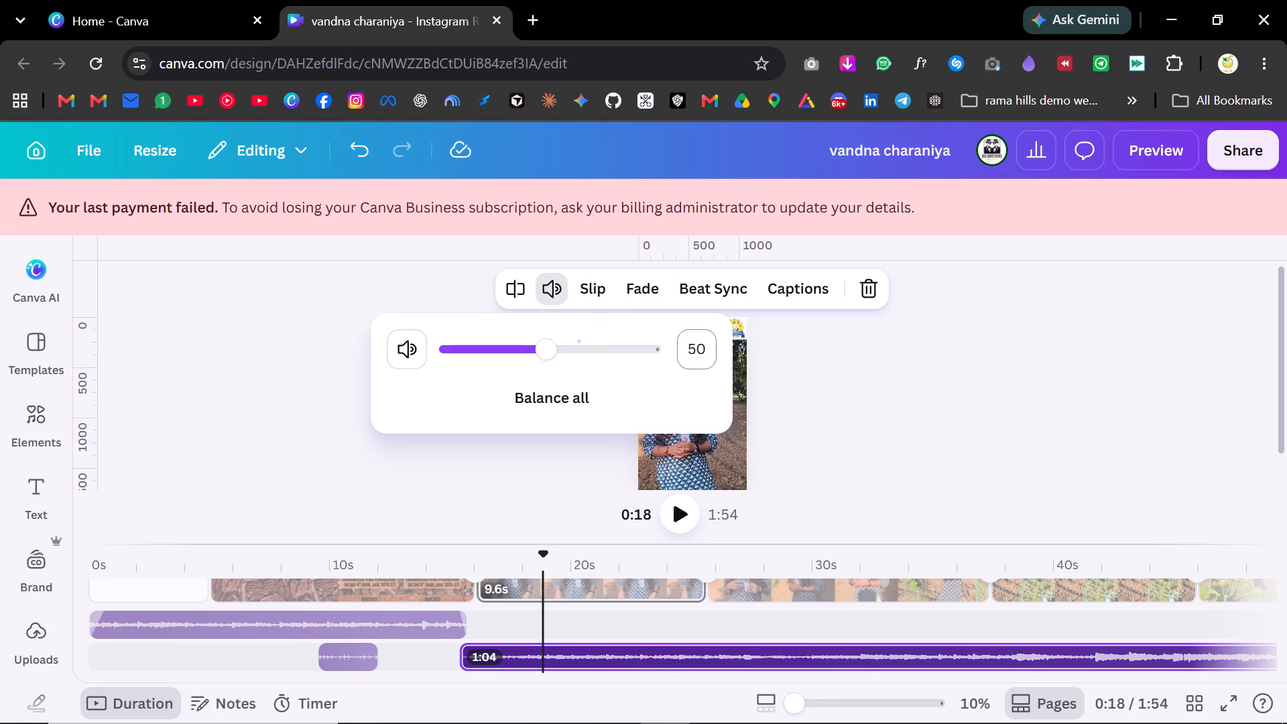
{"action": "left_click", "coordinate": [401, 458]}
Play the reel from about 15.8 s to check the background music level under the speaker's clips.
{"action": "left_click_drag", "start_coordinate": [546, 555], "coordinate": [470, 570]}
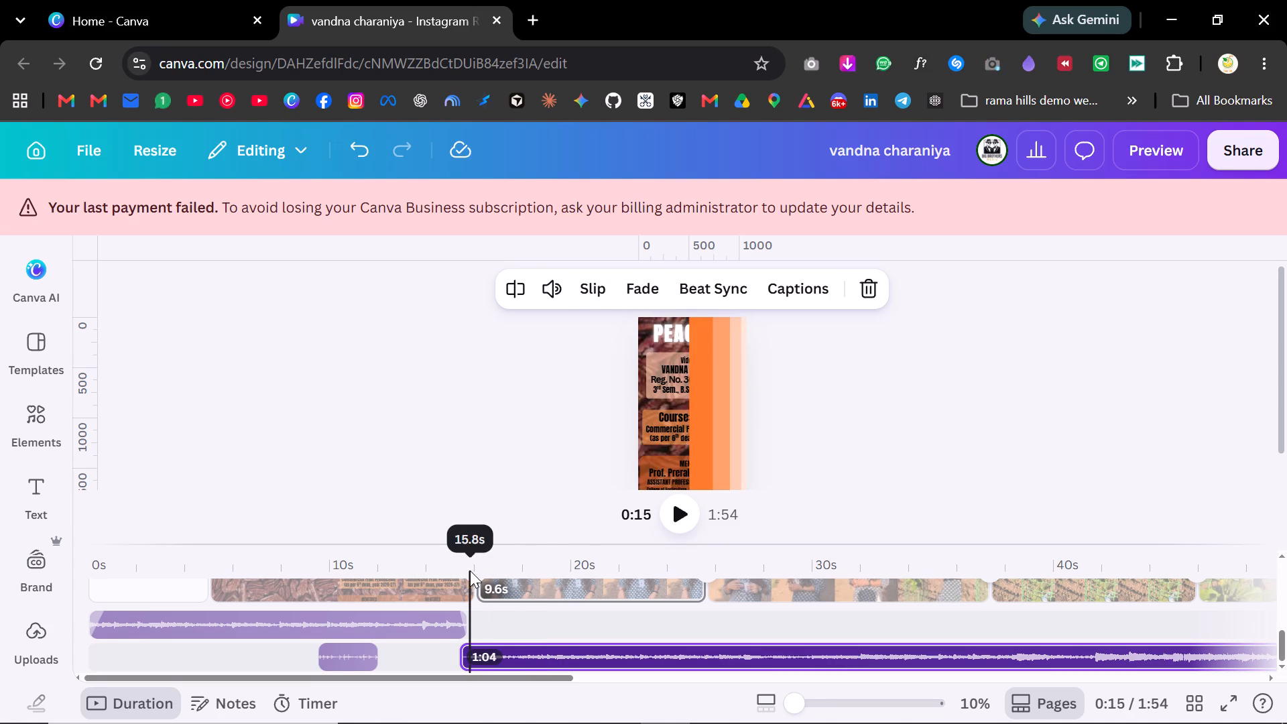
{"action": "left_click", "coordinate": [678, 520]}
{"action": "left_click", "coordinate": [681, 511]}
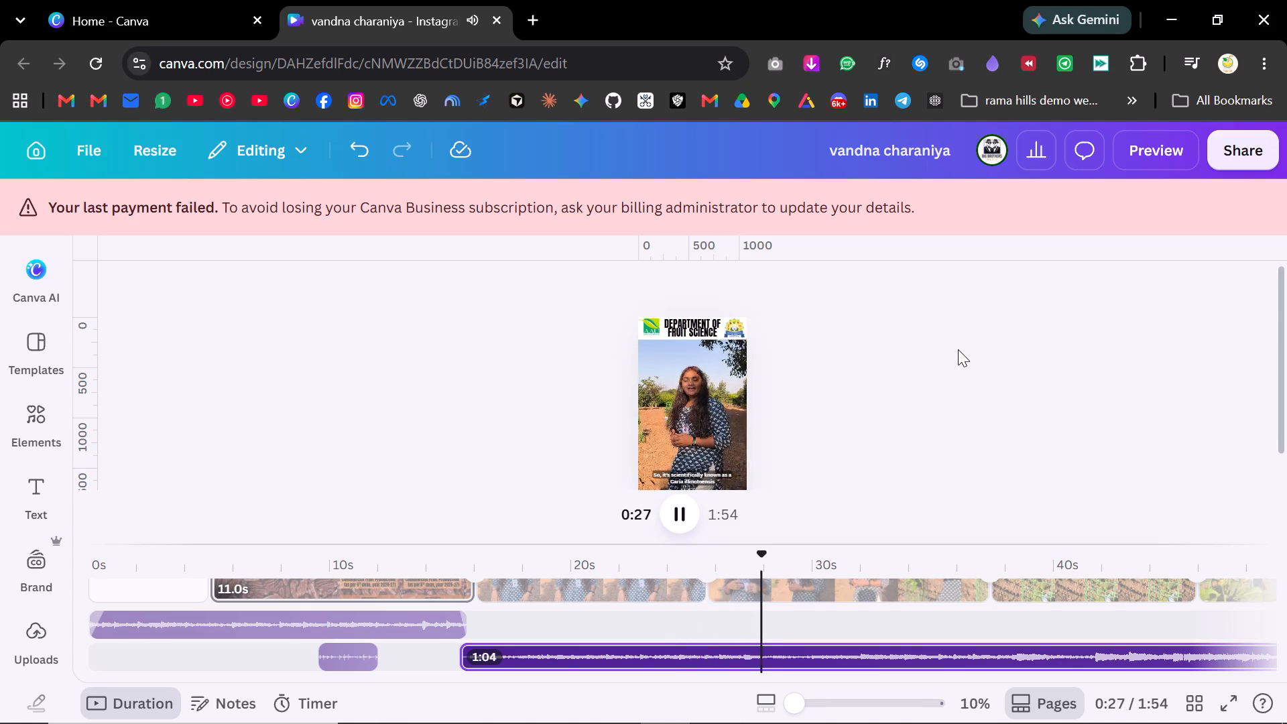
Change the transition between the two speaker clips at about 25 s to Slide, with a duration of 0.8 seconds.
{"action": "scroll", "coordinate": [668, 630], "scroll_direction": "up", "scroll_amount": 1}
{"action": "left_click", "coordinate": [715, 670]}
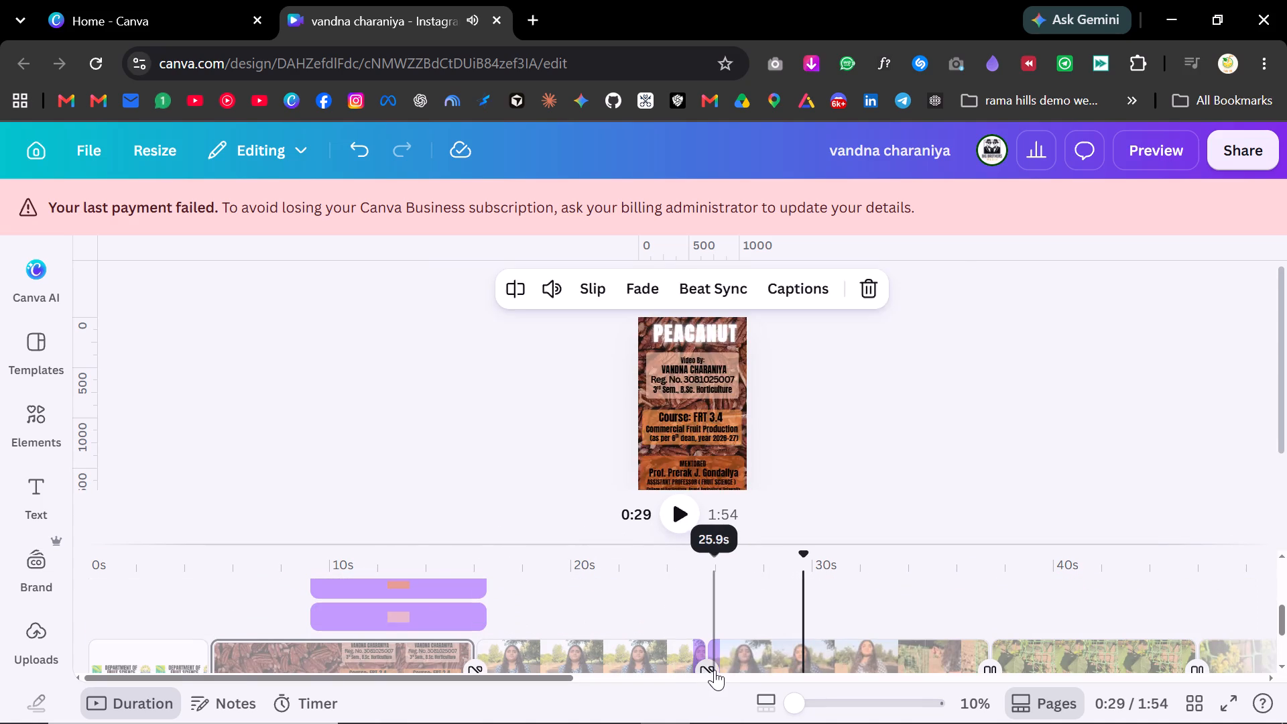
{"action": "scroll", "coordinate": [324, 467], "scroll_direction": "down", "scroll_amount": 2}
{"action": "scroll", "coordinate": [324, 467], "scroll_direction": "up", "scroll_amount": 4}
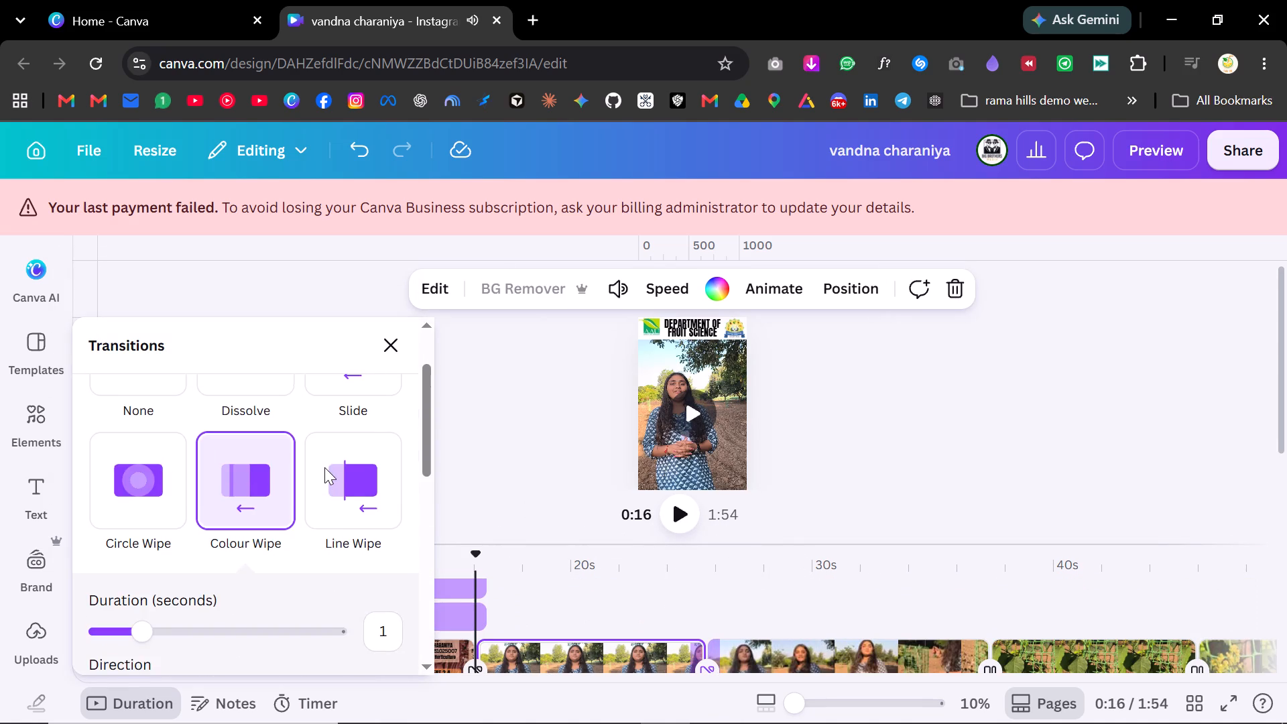
{"action": "scroll", "coordinate": [324, 468], "scroll_direction": "down", "scroll_amount": 2}
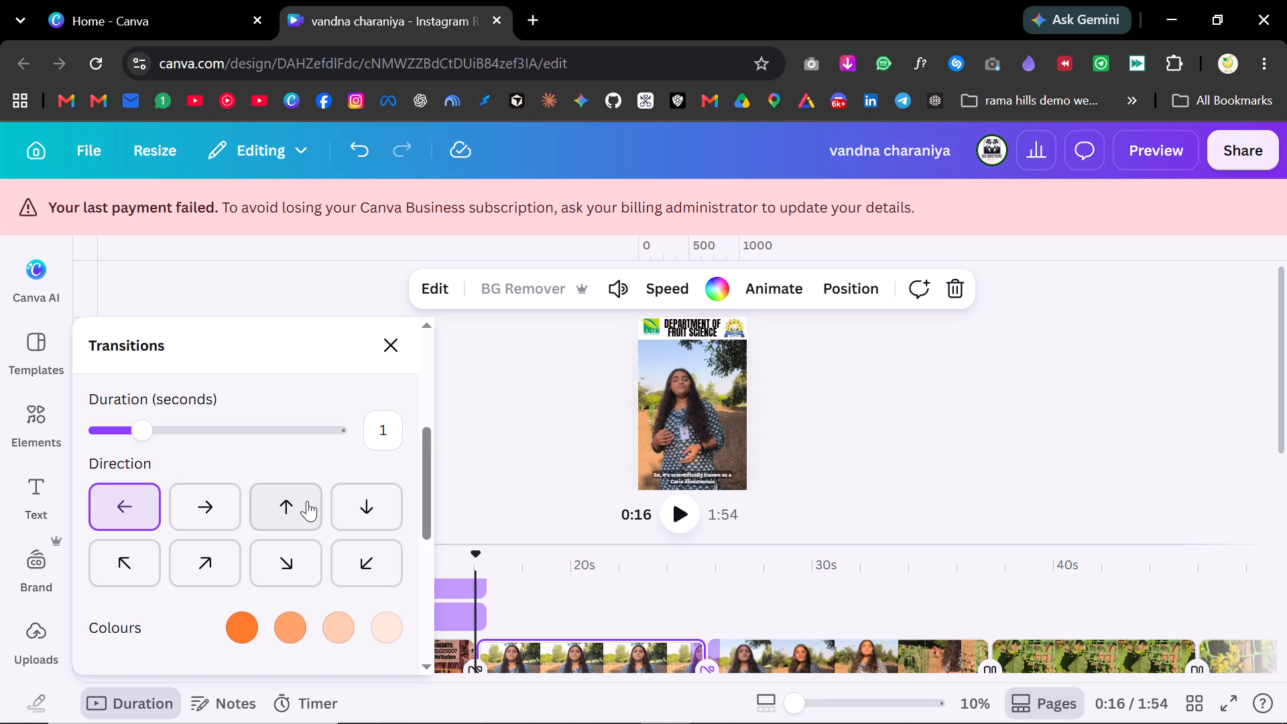
{"action": "scroll", "coordinate": [338, 496], "scroll_direction": "up", "scroll_amount": 3}
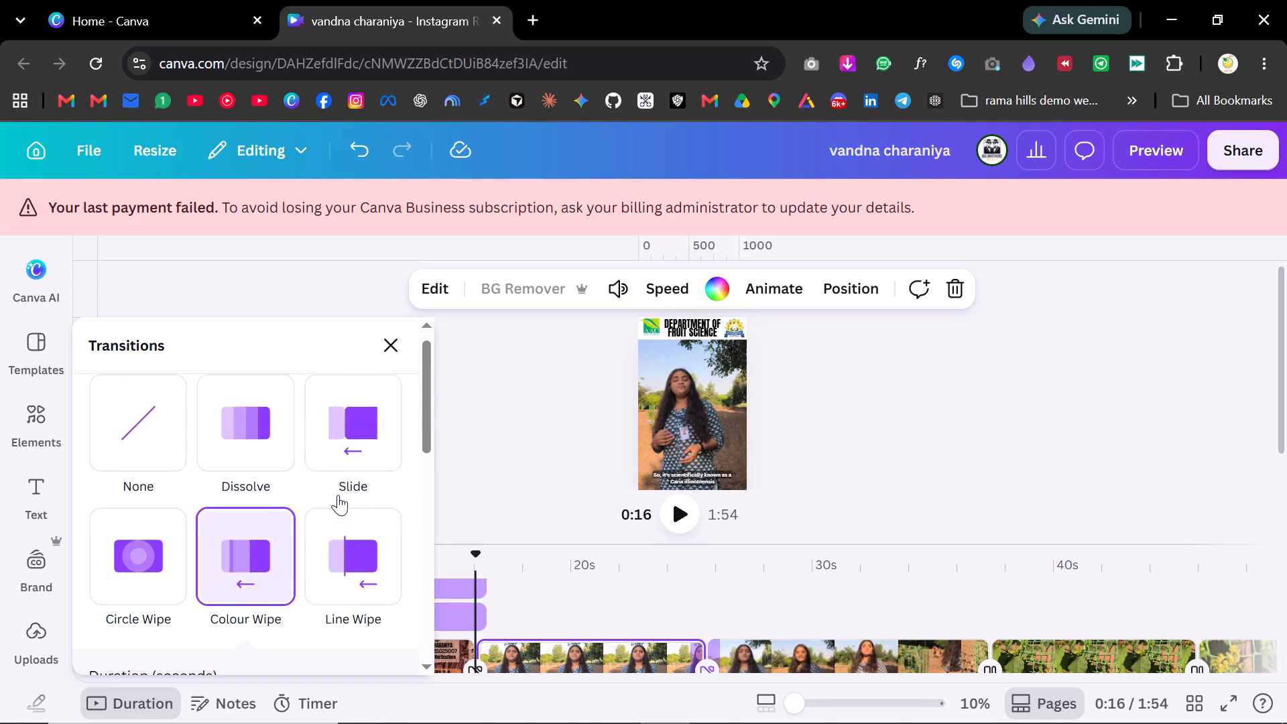
{"action": "left_click", "coordinate": [353, 459]}
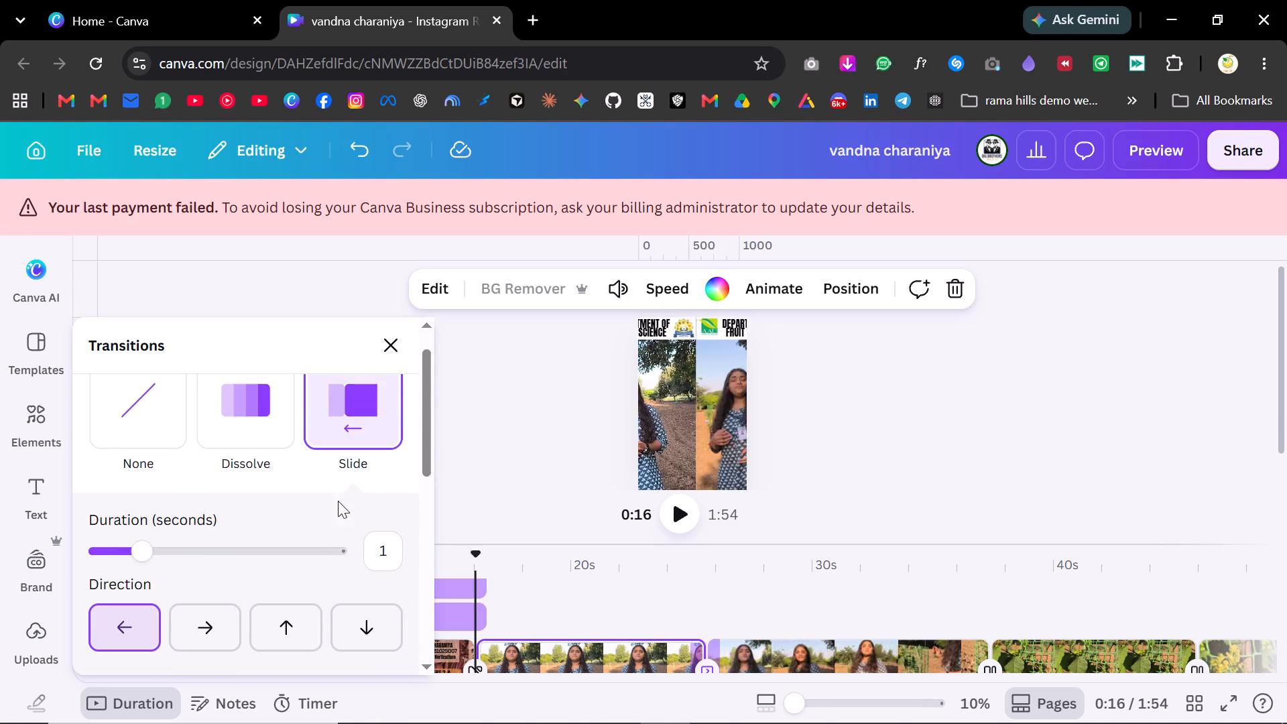
{"action": "left_click_drag", "start_coordinate": [133, 559], "coordinate": [109, 557]}
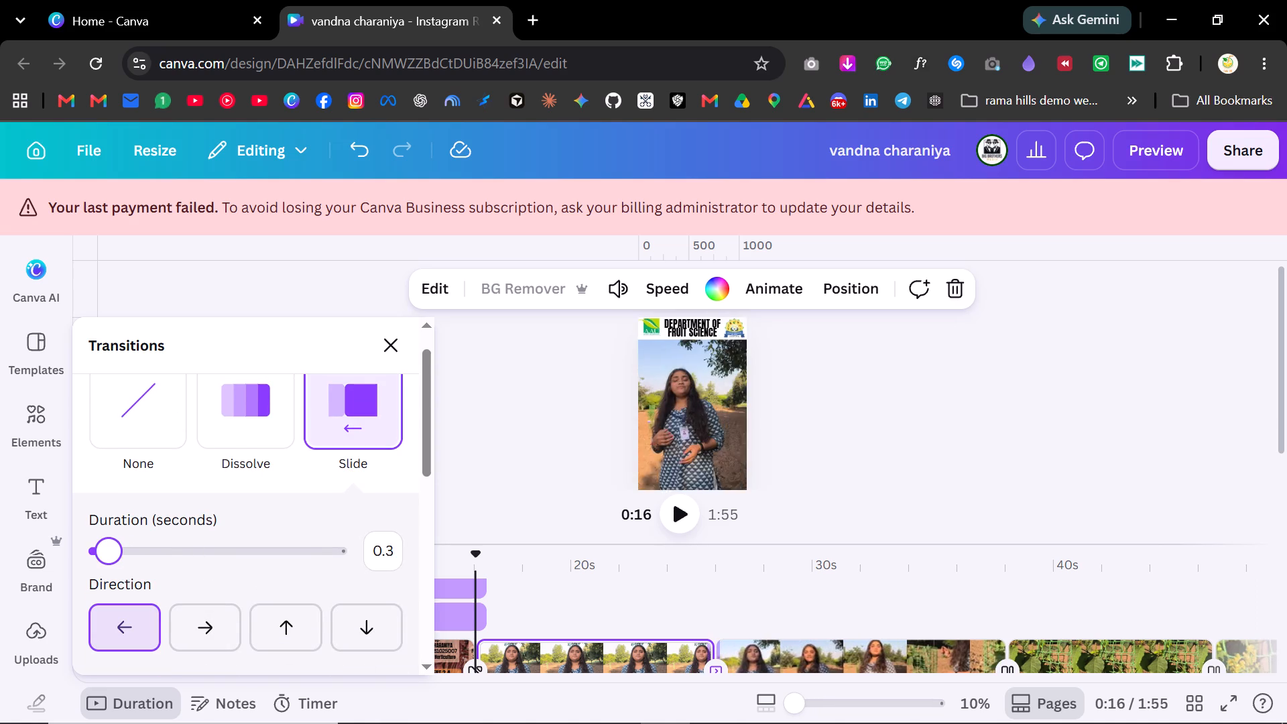
{"action": "left_click_drag", "start_coordinate": [109, 557], "coordinate": [120, 558]}
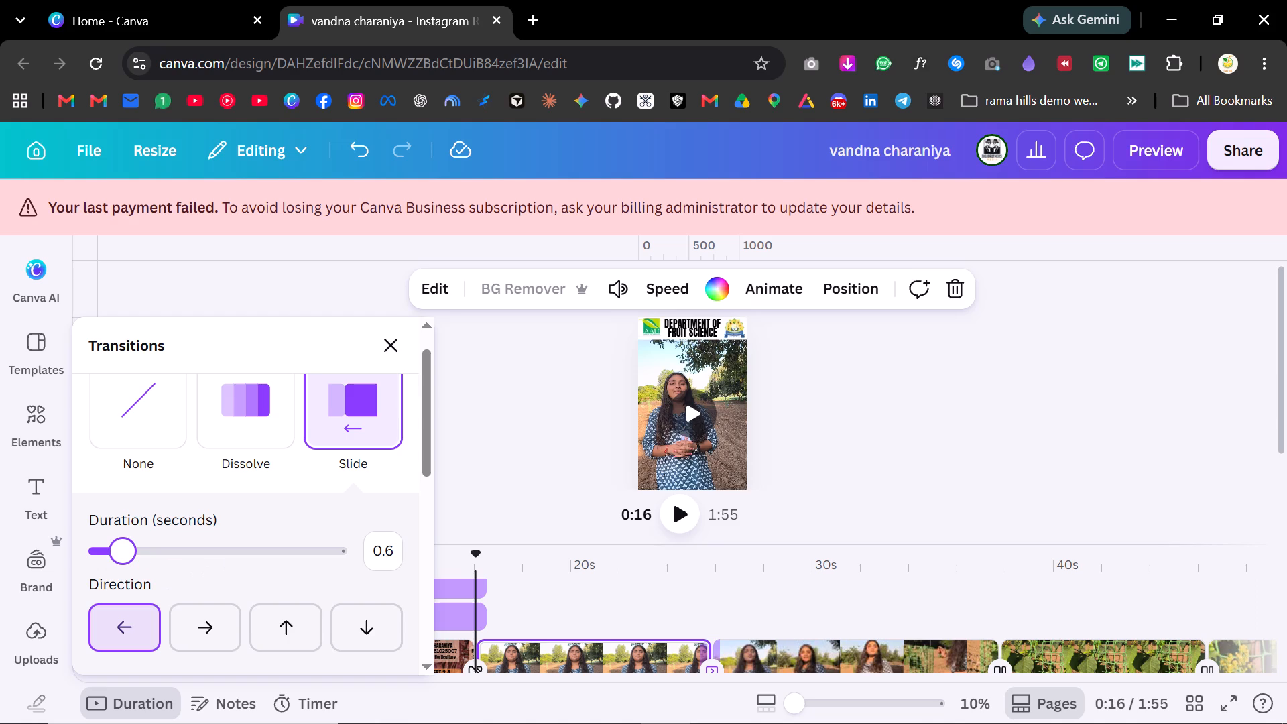
{"action": "left_click", "coordinate": [130, 552]}
Play the reel from shortly before the Slide transition between the speaker clips to check it.
{"action": "scroll", "coordinate": [739, 583], "scroll_direction": "down", "scroll_amount": 2}
{"action": "scroll", "coordinate": [662, 602], "scroll_direction": "up", "scroll_amount": 1}
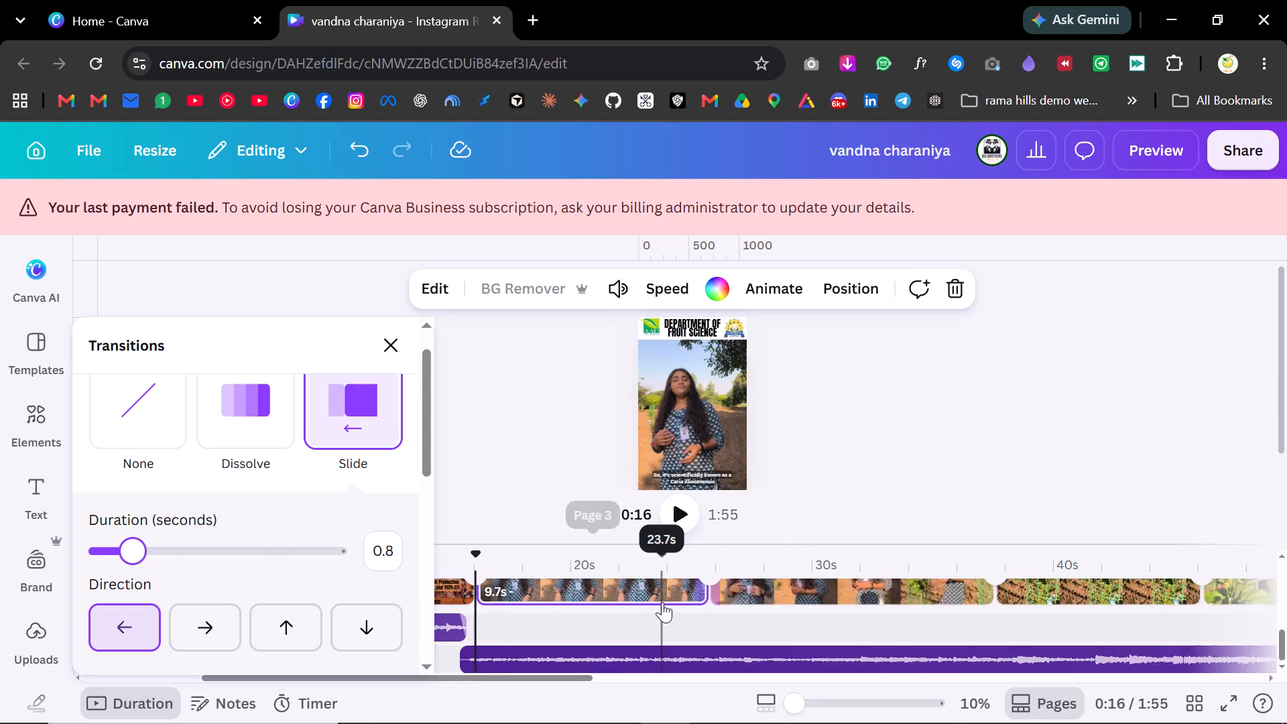
{"action": "left_click", "coordinate": [666, 646]}
{"action": "left_click", "coordinate": [678, 509]}
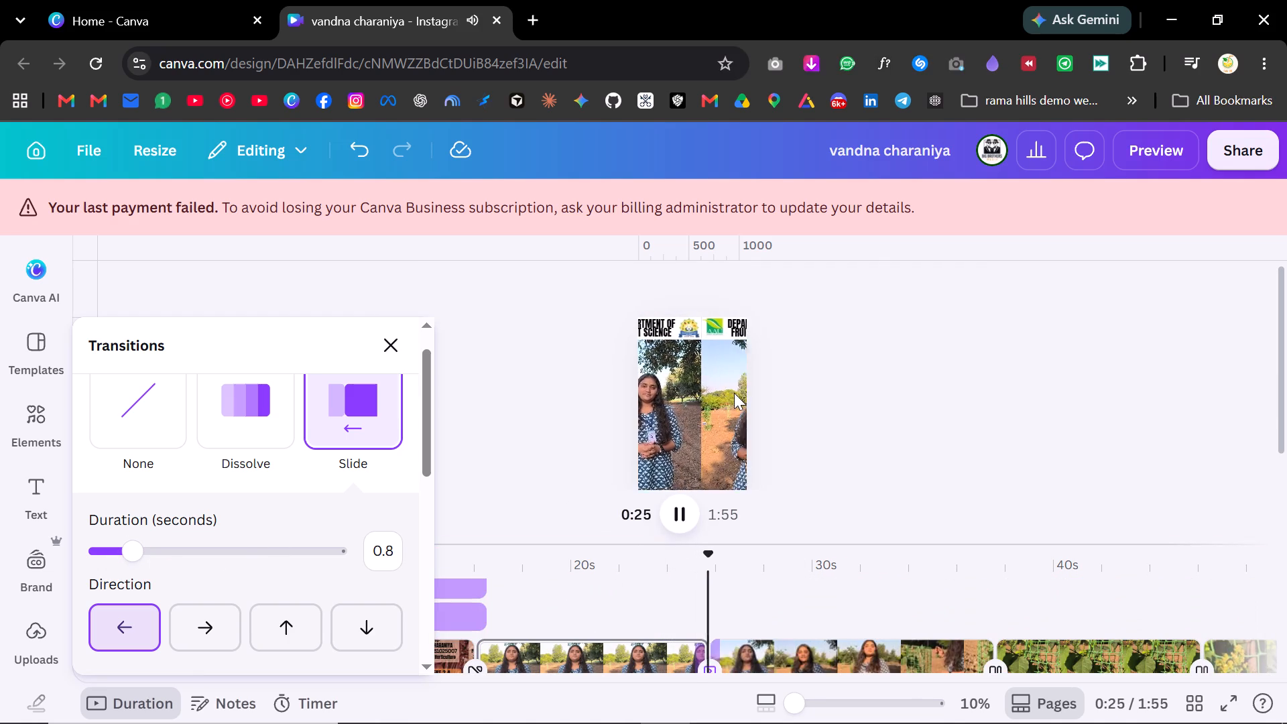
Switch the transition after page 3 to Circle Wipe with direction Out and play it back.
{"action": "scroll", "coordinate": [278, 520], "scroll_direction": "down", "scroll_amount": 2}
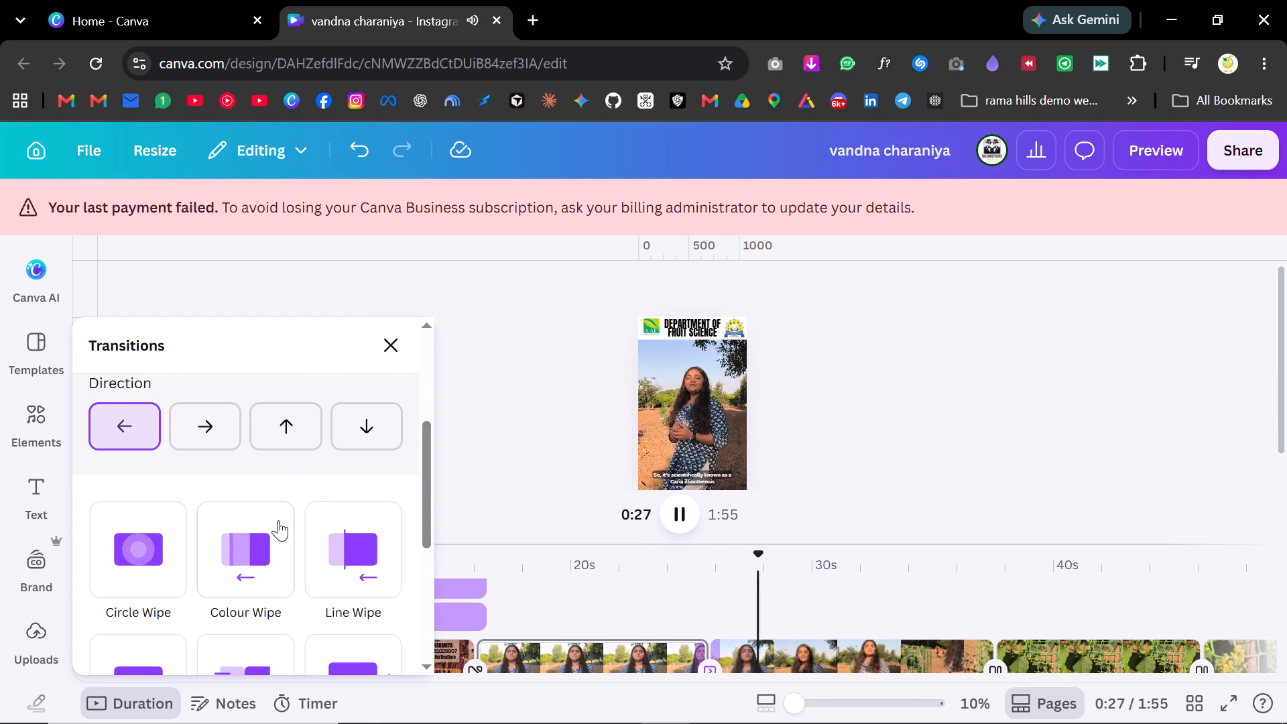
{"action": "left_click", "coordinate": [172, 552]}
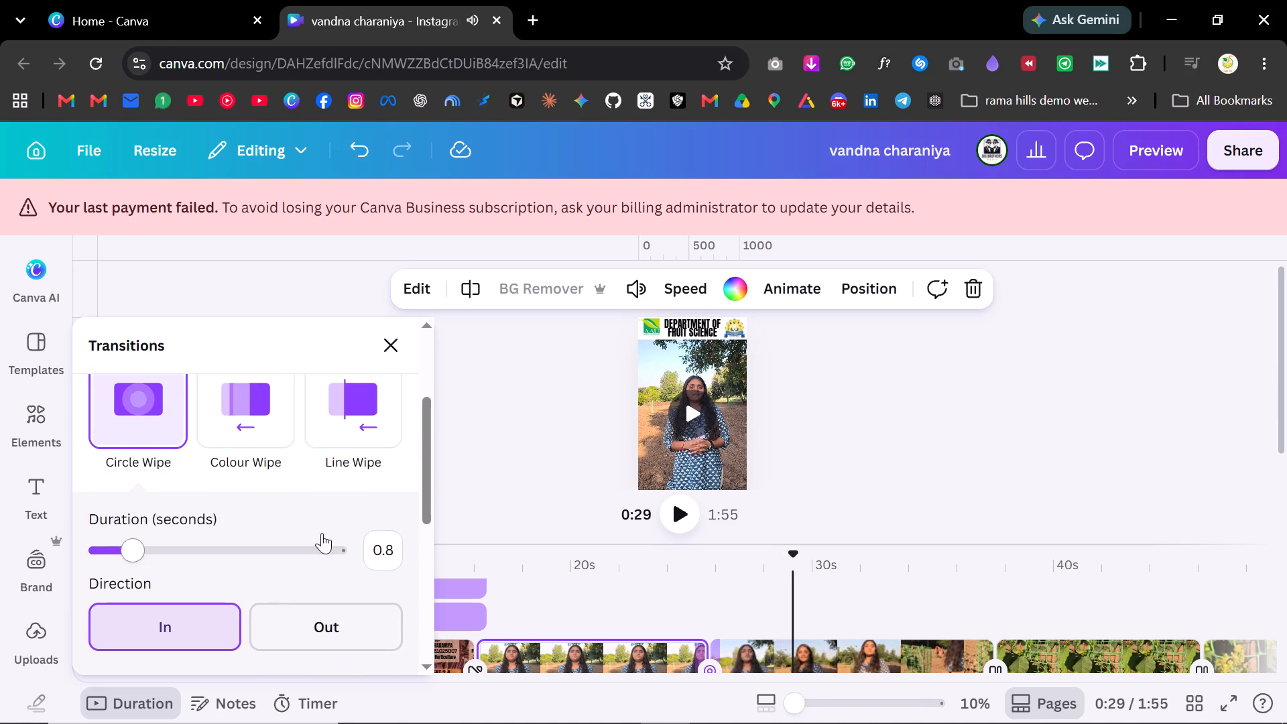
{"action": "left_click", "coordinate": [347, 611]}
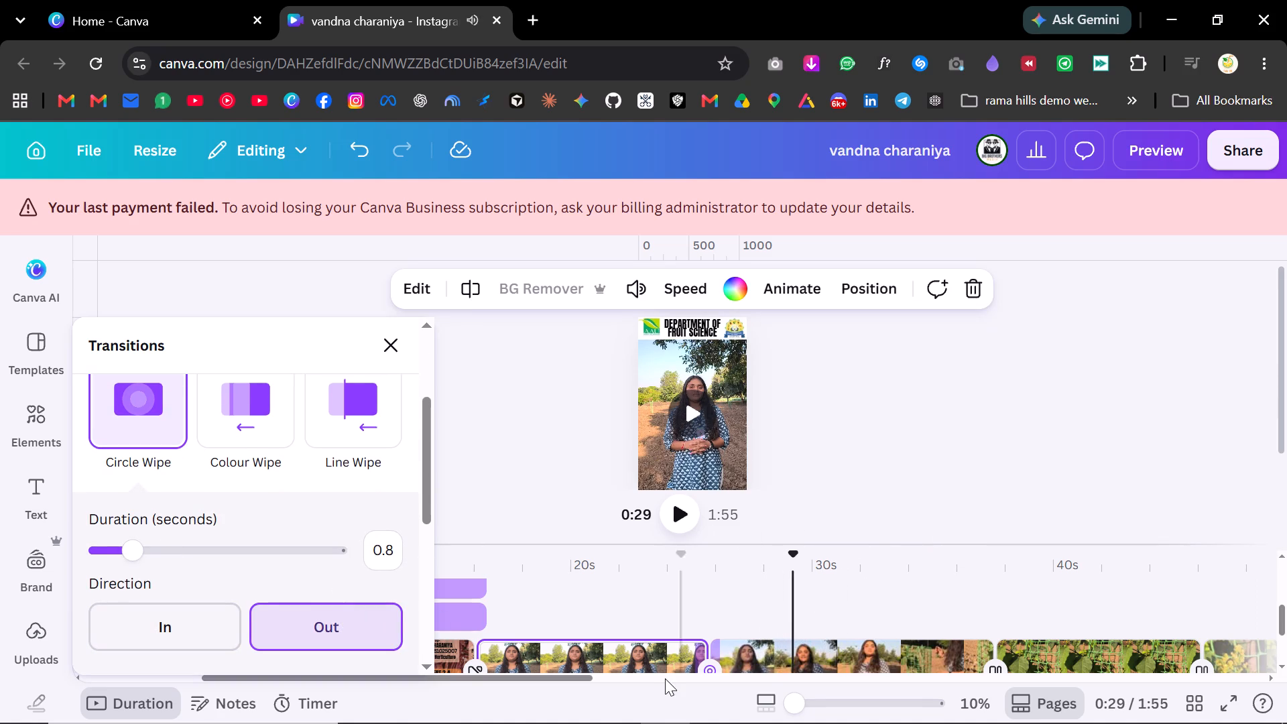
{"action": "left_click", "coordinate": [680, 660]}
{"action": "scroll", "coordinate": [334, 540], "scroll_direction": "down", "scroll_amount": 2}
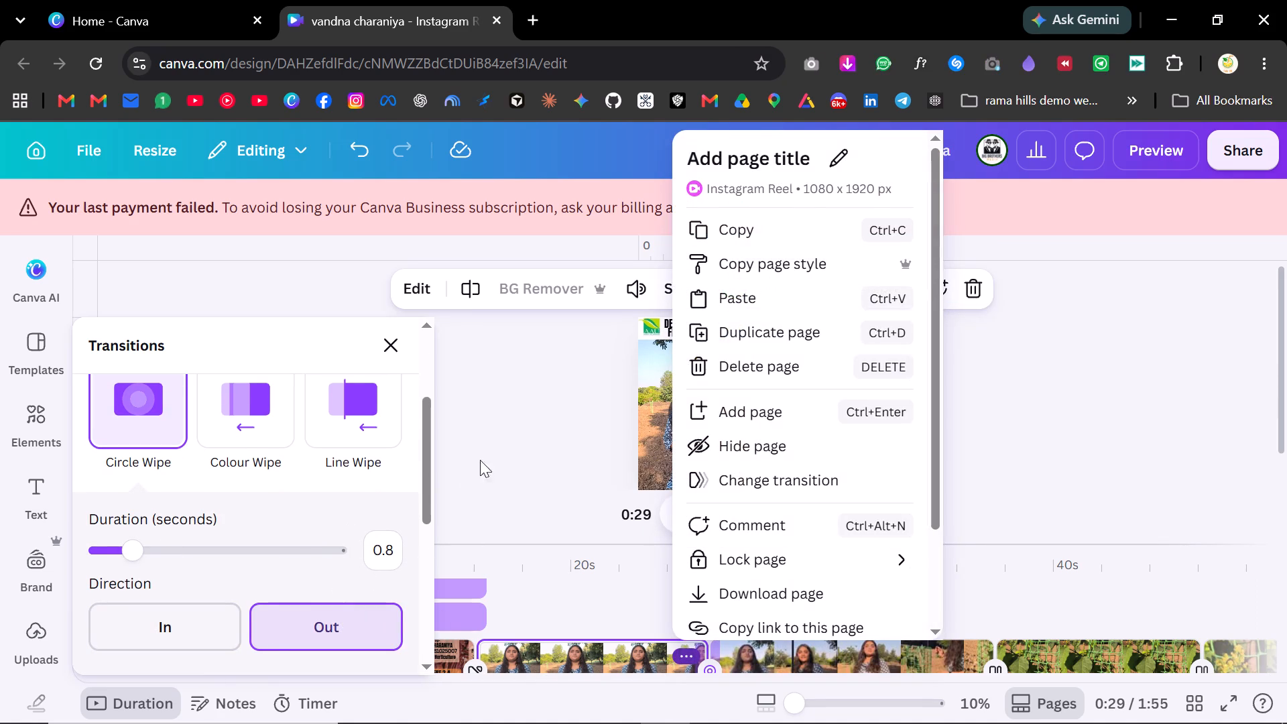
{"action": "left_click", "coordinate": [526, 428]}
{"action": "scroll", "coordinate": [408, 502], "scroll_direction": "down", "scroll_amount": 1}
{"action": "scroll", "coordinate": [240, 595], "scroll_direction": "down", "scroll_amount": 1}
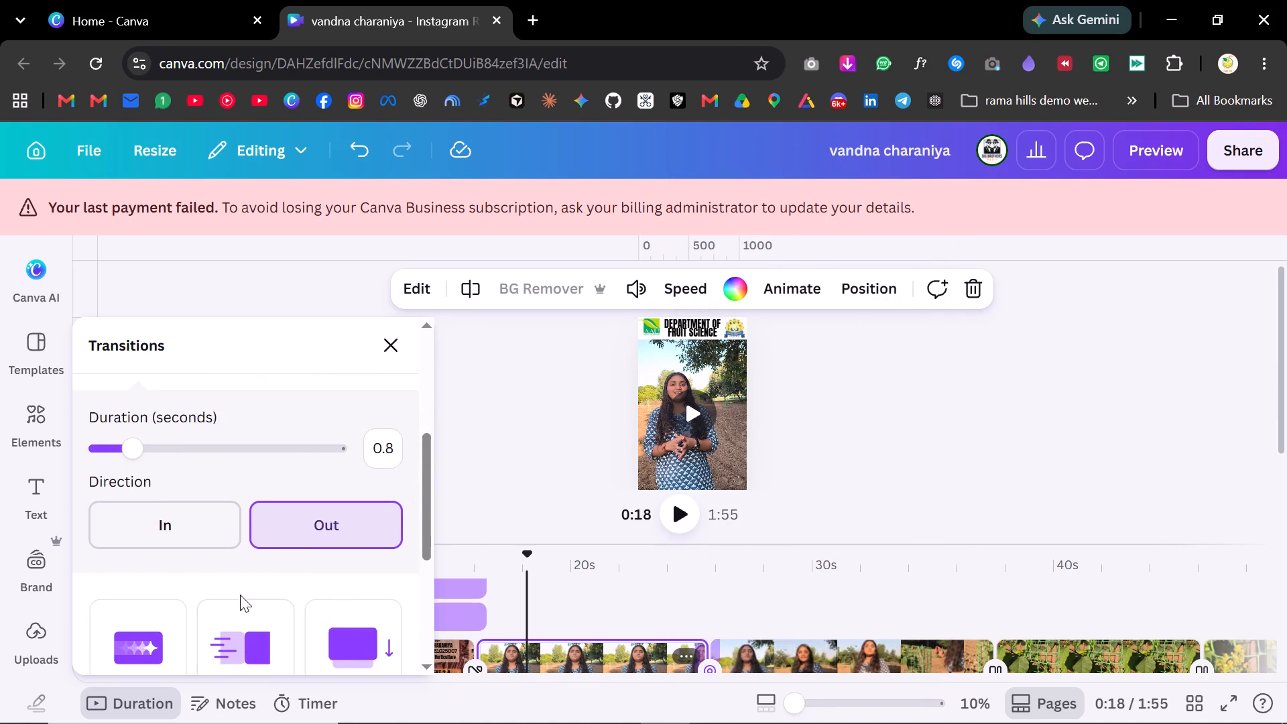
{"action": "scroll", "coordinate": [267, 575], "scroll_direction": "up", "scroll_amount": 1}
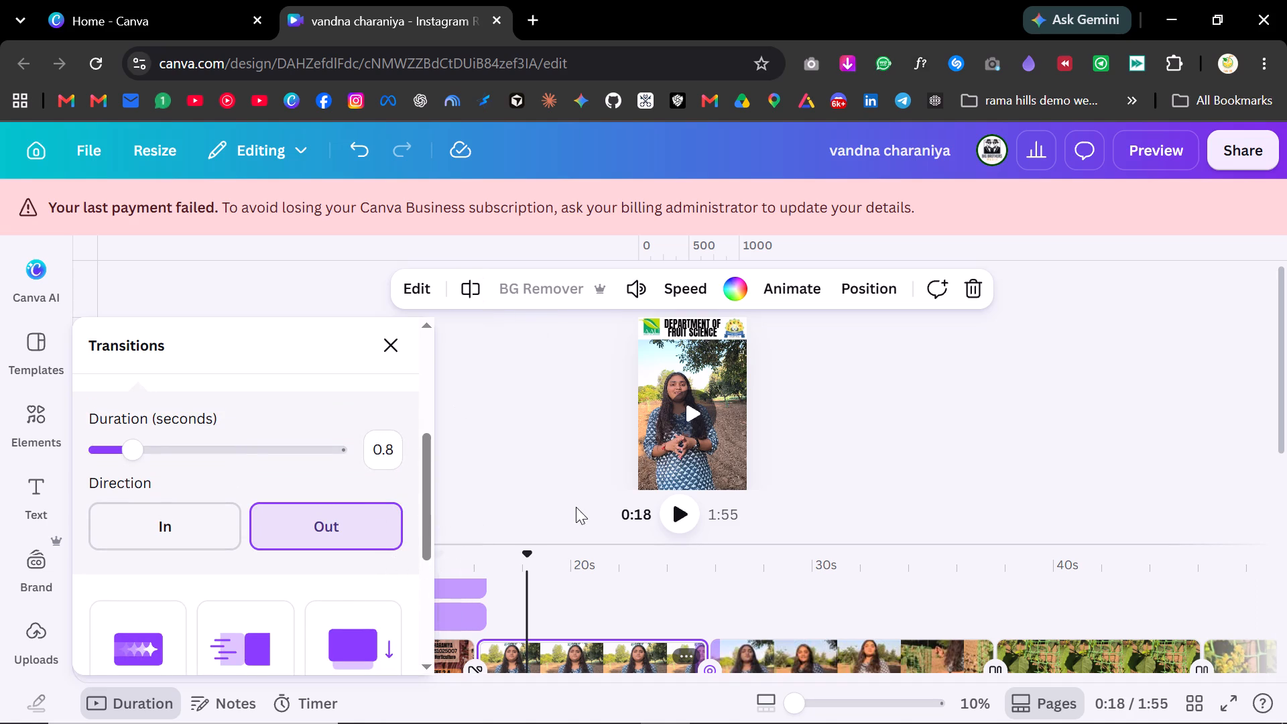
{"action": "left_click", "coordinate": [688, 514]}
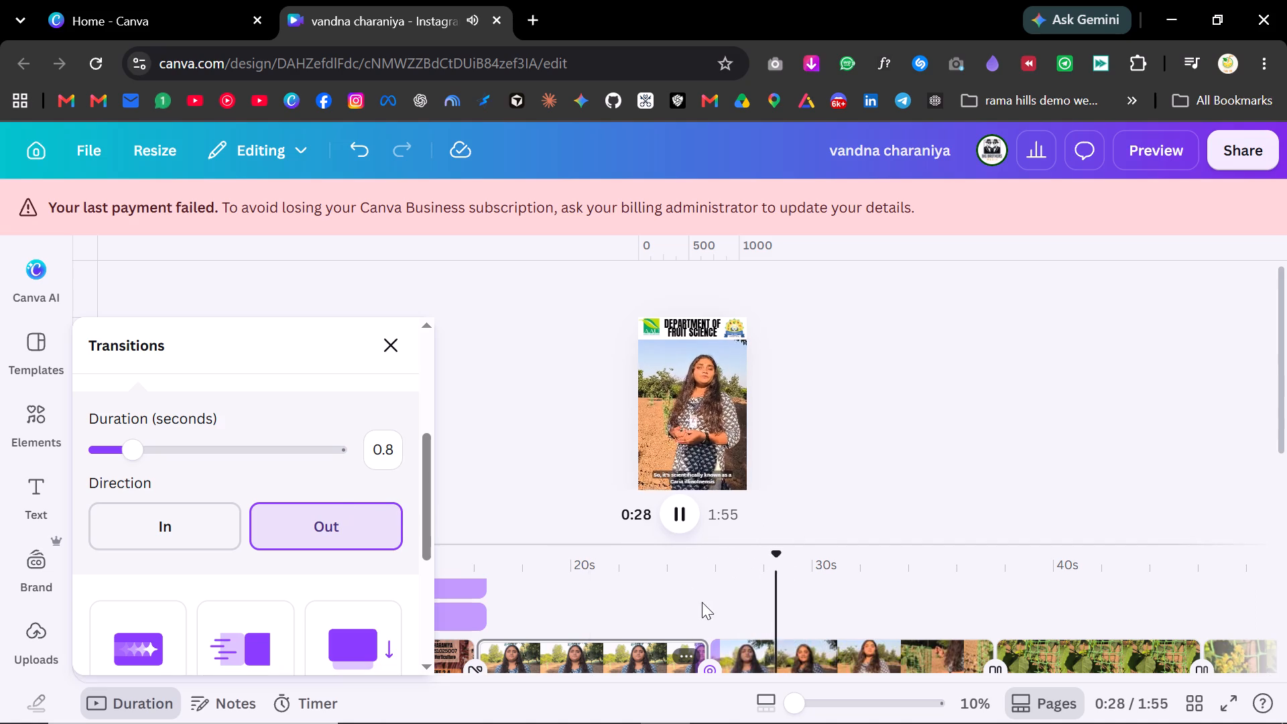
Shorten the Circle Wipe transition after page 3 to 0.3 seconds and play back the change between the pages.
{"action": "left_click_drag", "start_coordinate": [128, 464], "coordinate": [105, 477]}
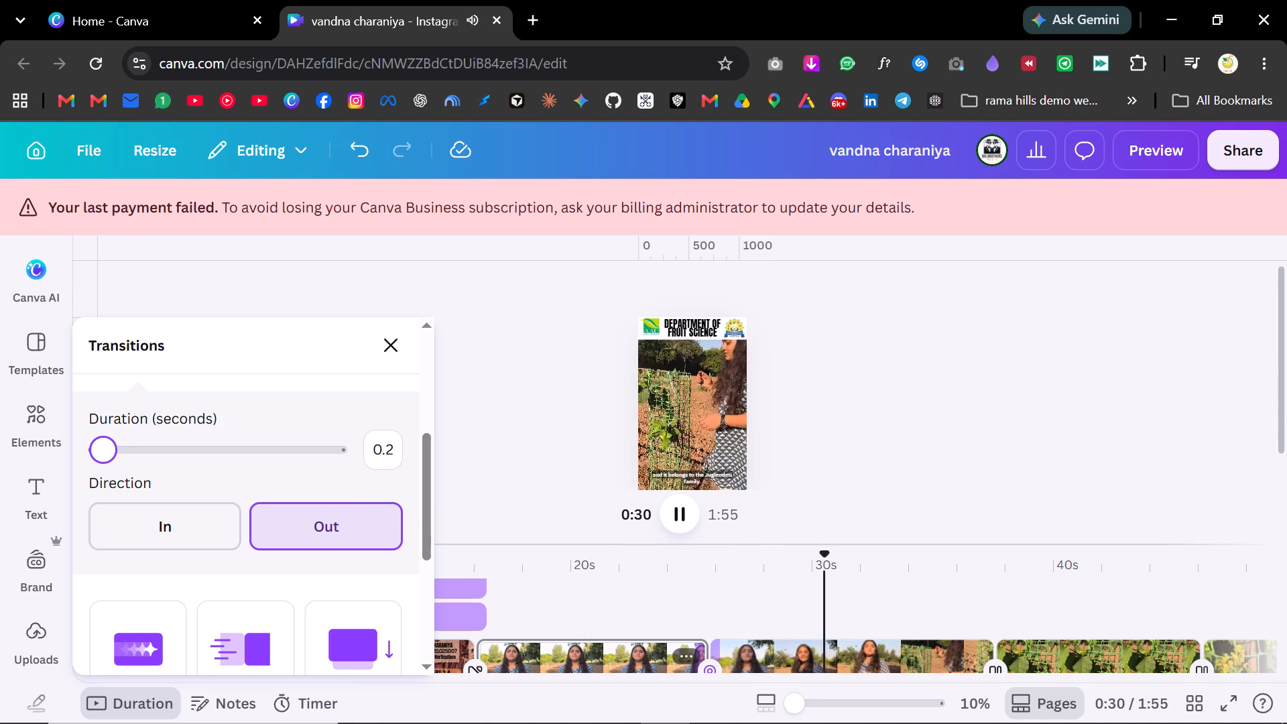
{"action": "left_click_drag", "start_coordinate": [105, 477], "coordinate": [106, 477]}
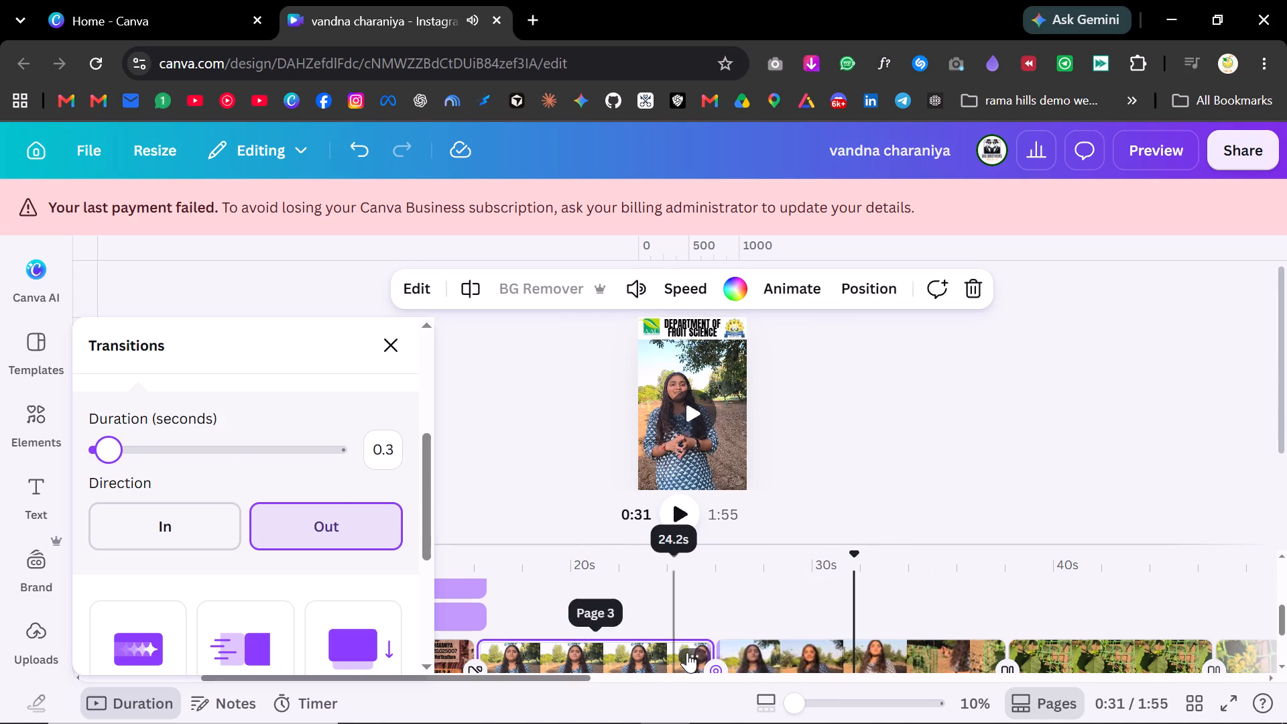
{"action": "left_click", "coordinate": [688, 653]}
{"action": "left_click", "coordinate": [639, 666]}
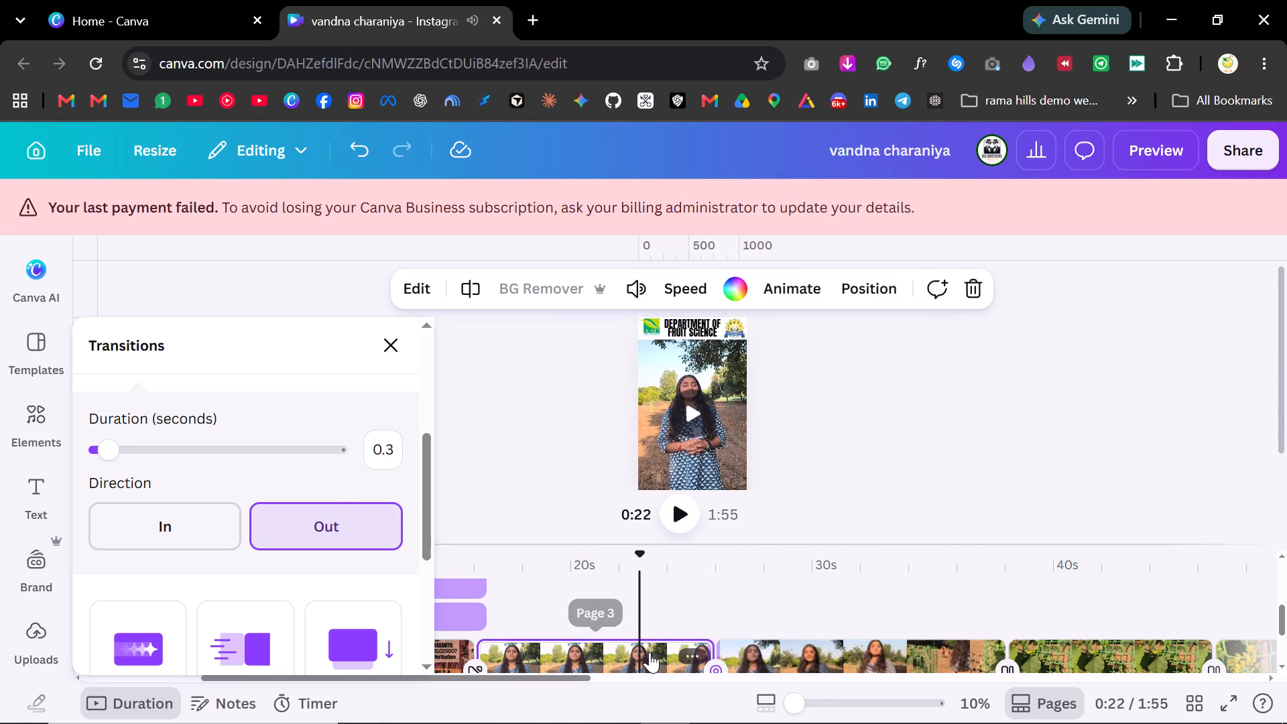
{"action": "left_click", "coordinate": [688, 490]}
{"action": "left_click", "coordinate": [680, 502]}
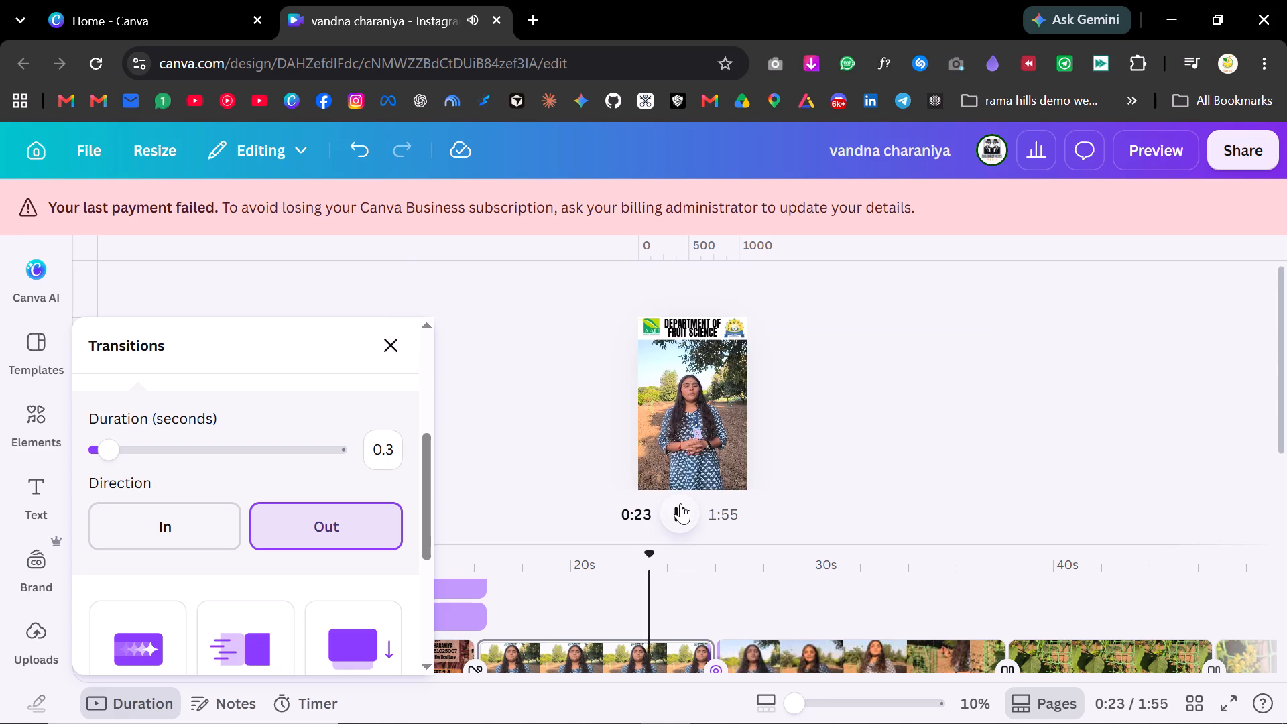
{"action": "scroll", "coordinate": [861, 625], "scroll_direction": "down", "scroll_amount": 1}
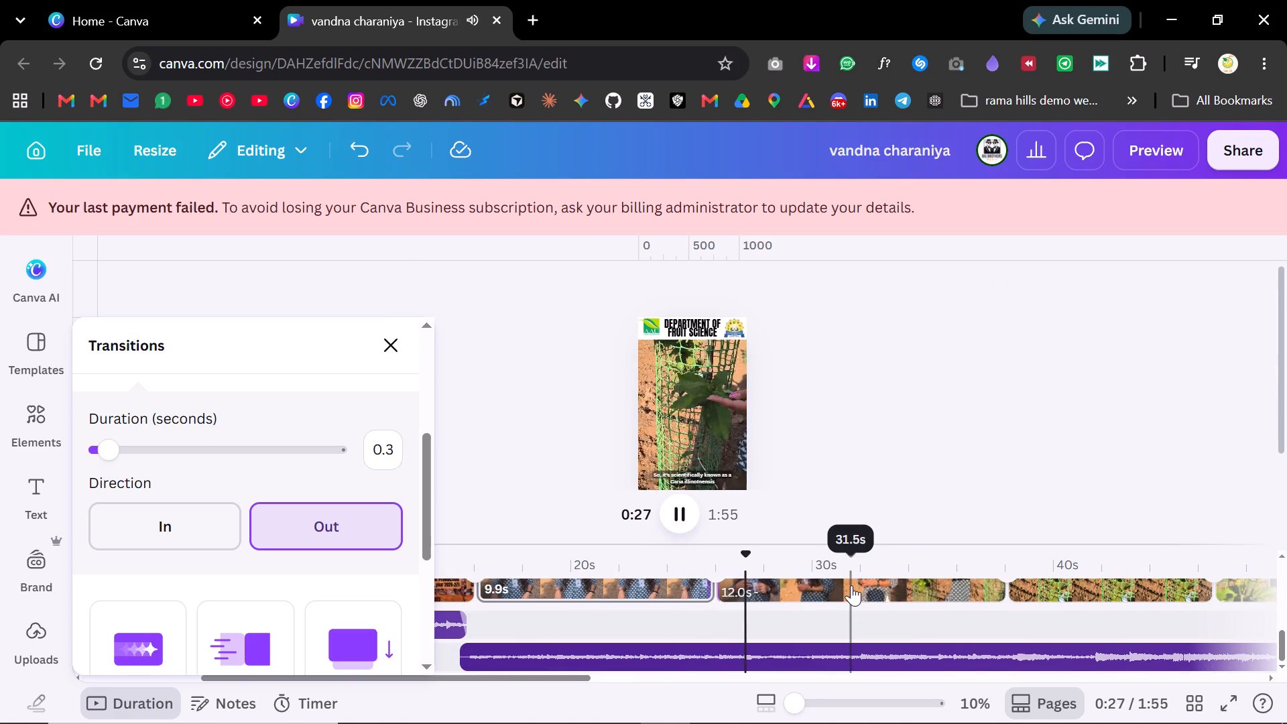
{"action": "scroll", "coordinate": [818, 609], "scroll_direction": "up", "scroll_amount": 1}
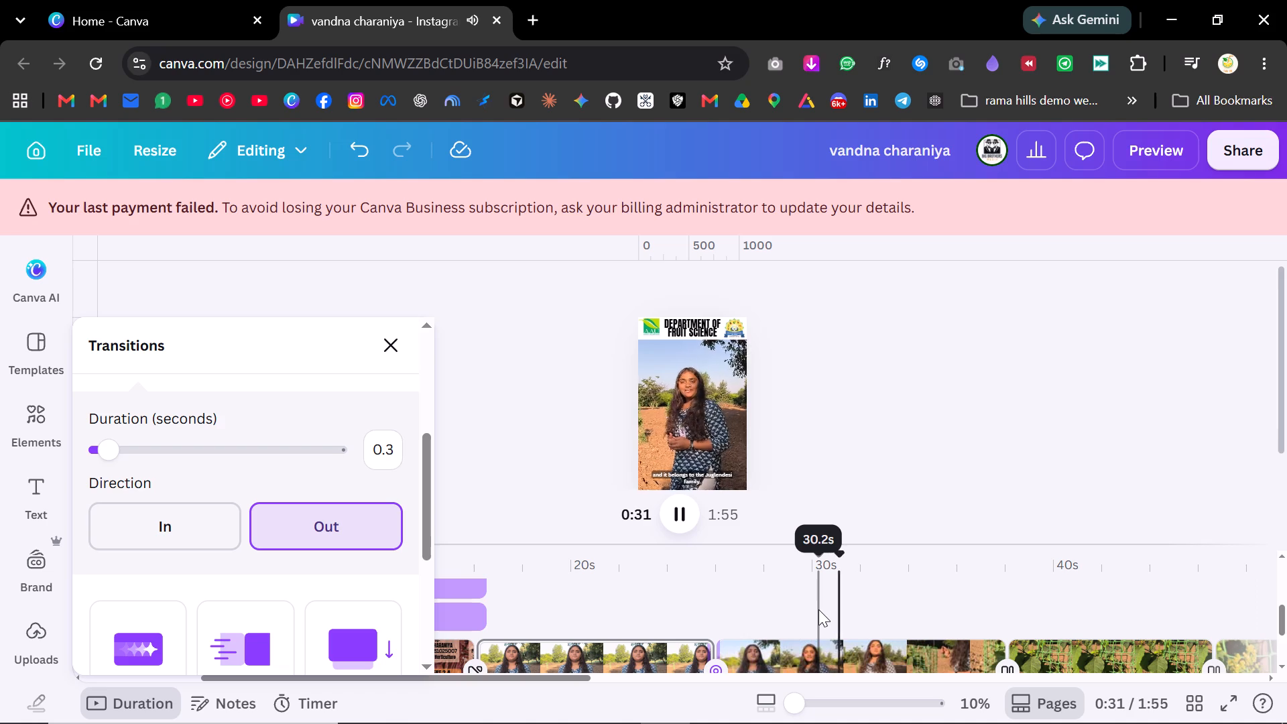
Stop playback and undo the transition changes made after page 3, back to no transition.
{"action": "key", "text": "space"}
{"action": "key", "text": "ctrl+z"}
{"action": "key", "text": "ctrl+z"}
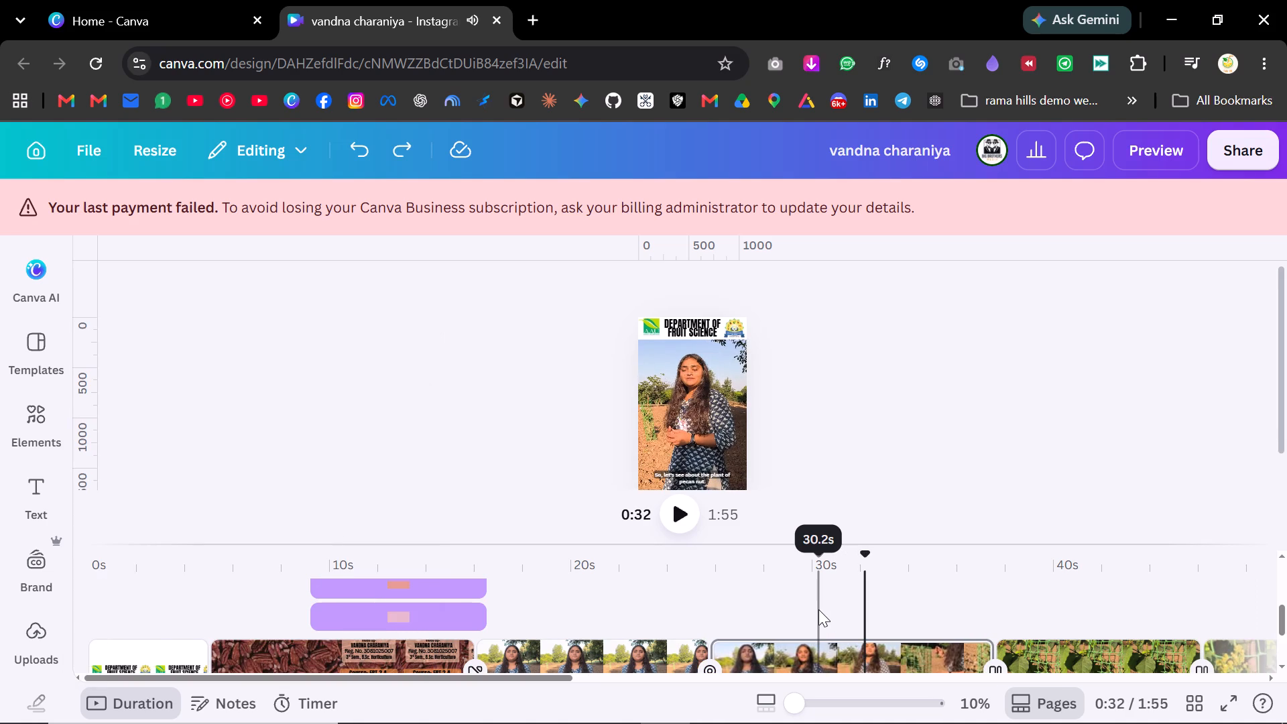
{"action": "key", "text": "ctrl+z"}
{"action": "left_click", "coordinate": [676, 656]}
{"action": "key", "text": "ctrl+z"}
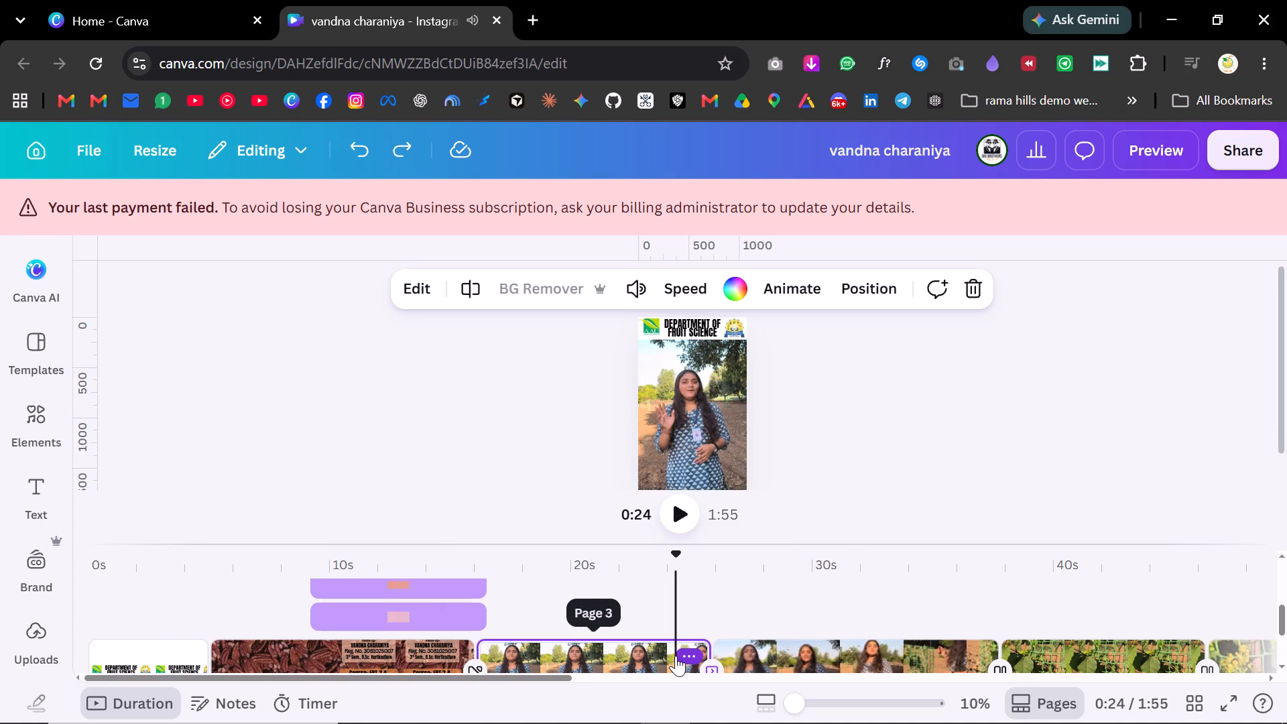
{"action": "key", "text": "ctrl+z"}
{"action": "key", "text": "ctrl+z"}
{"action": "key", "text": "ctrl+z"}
Play the reel onward from the end of page 3 to review the cut and the pages that follow.
{"action": "key", "text": "space"}
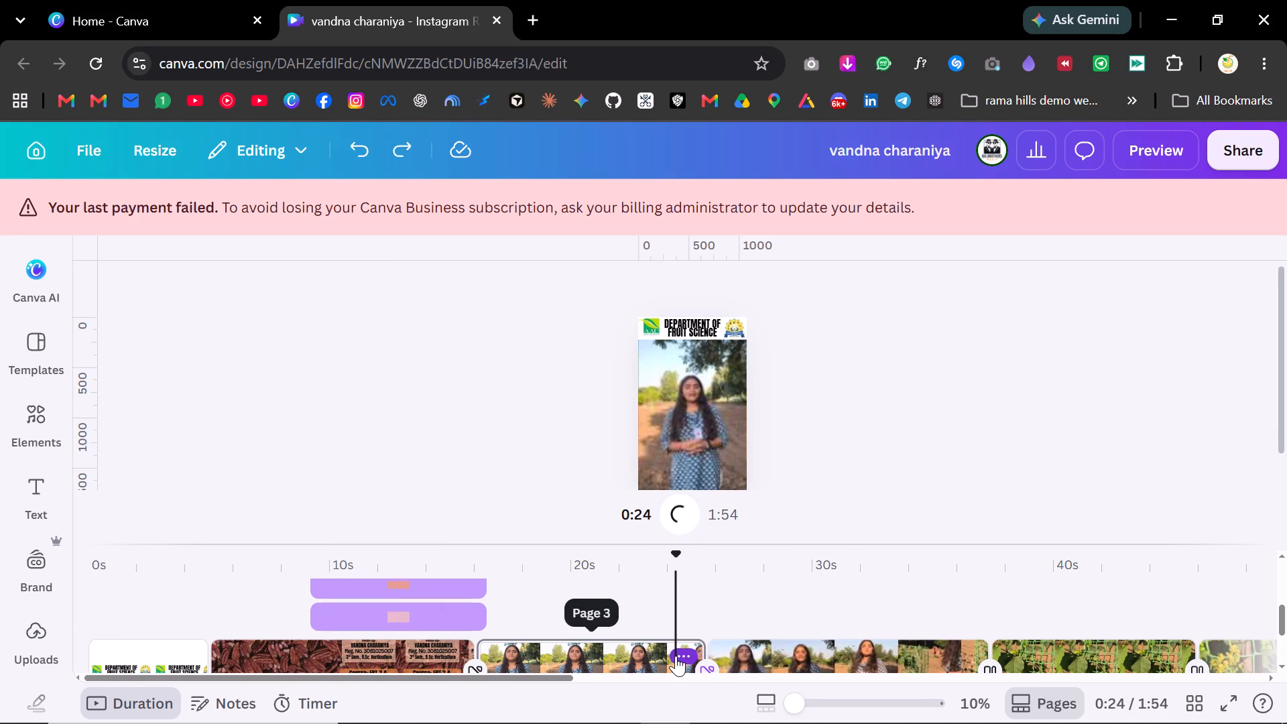
{"action": "left_click", "coordinate": [686, 530]}
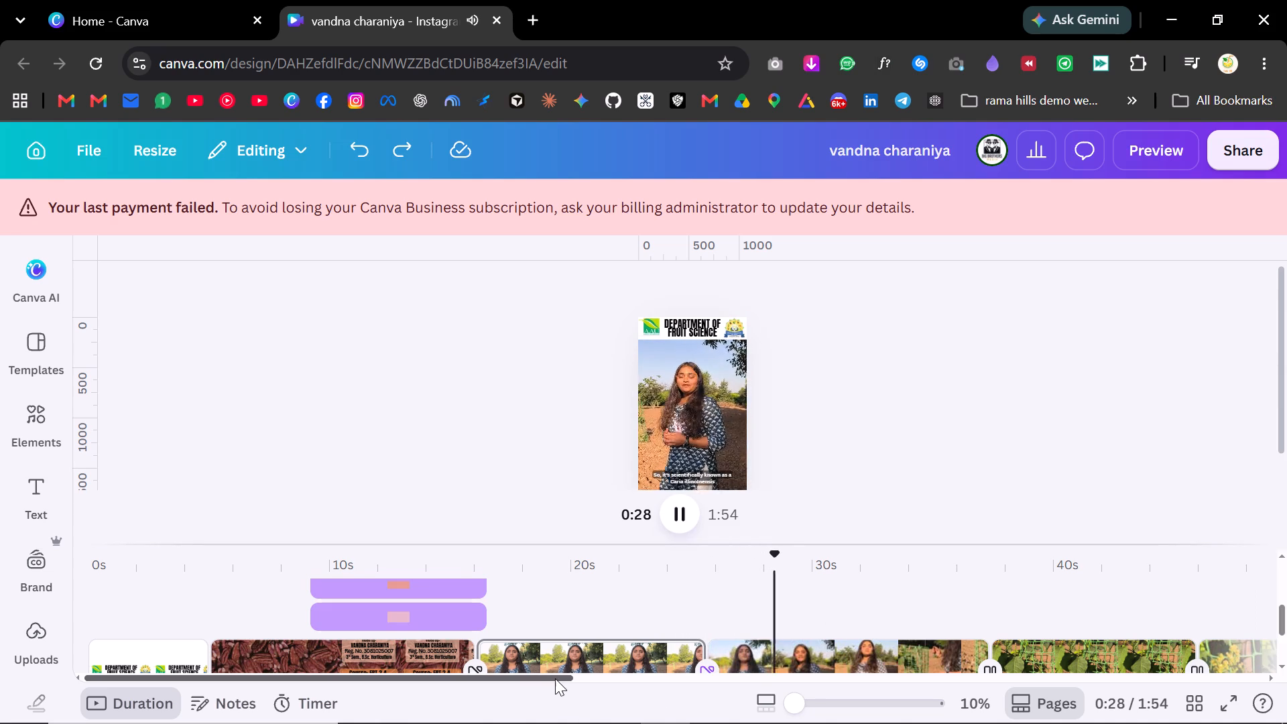
{"action": "left_click_drag", "start_coordinate": [553, 676], "coordinate": [624, 683]}
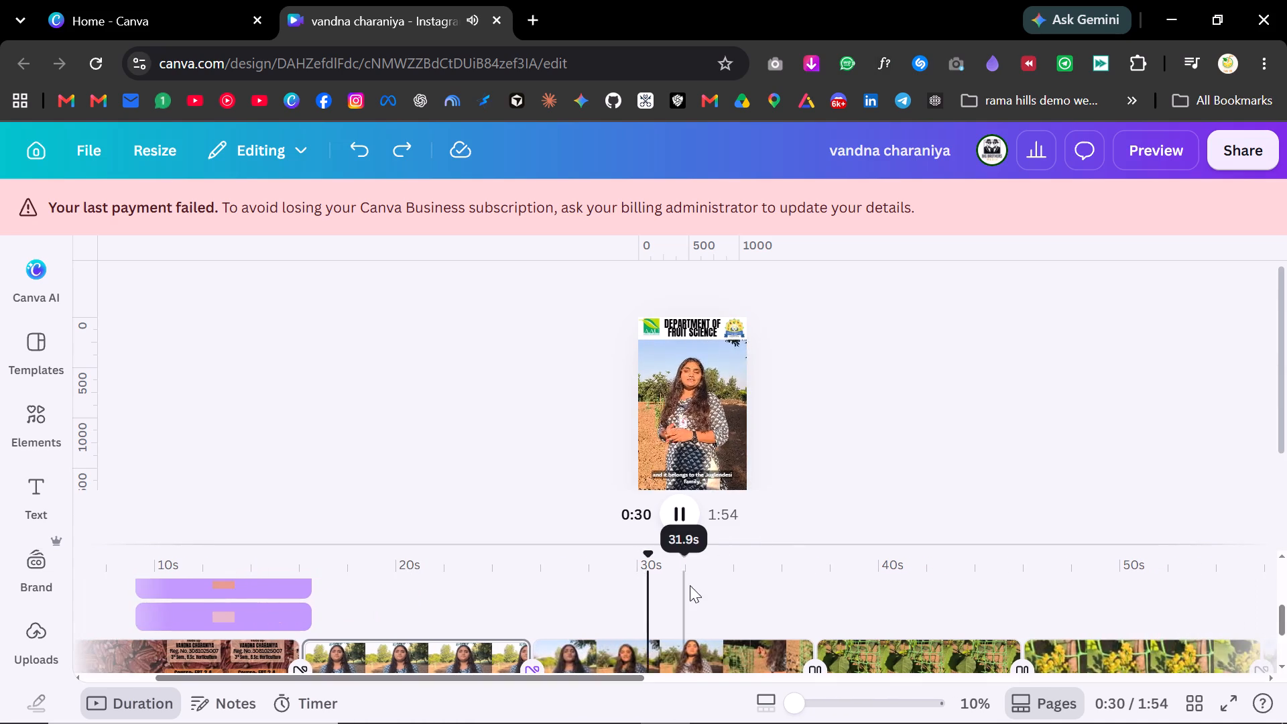
Stop playback and move the playhead back to about 46 seconds to check the transition into the yellow-flower clip.
{"action": "scroll", "coordinate": [690, 588], "scroll_direction": "down", "scroll_amount": 1}
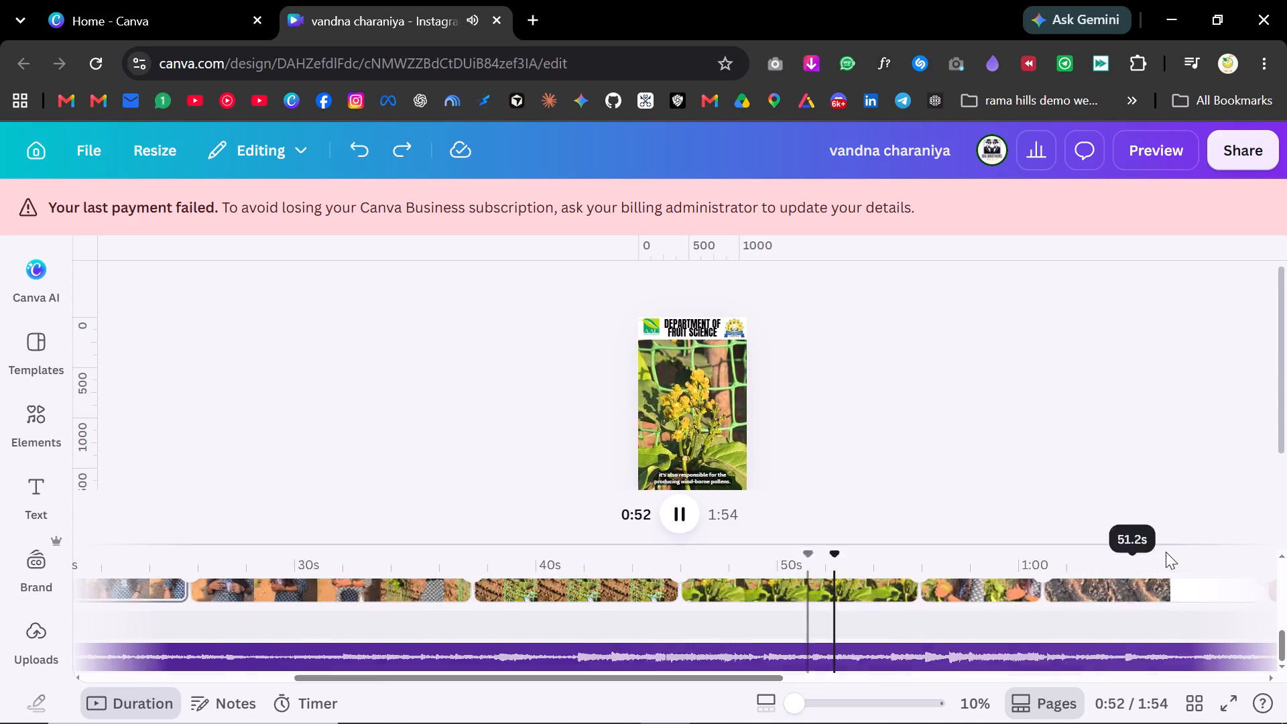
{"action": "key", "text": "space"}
{"action": "left_click_drag", "start_coordinate": [617, 562], "coordinate": [443, 611]}
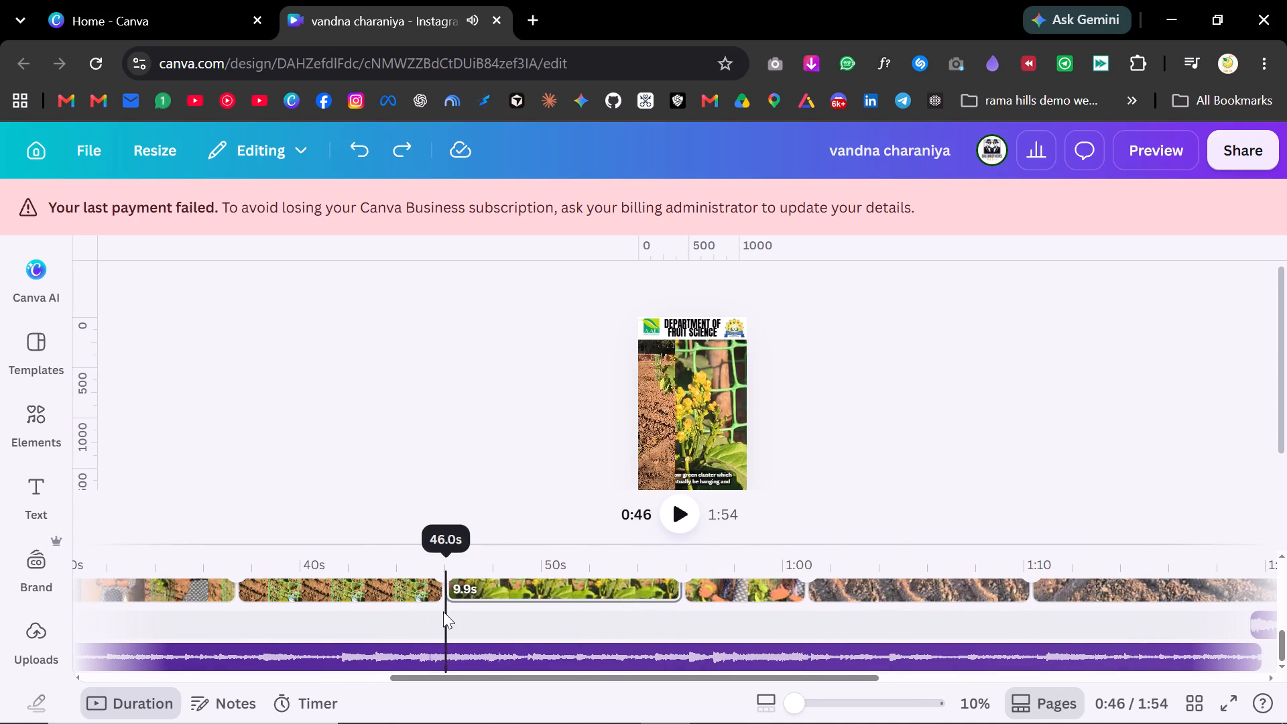
{"action": "left_click_drag", "start_coordinate": [443, 611], "coordinate": [447, 611]}
{"action": "scroll", "coordinate": [479, 619], "scroll_direction": "down", "scroll_amount": 4}
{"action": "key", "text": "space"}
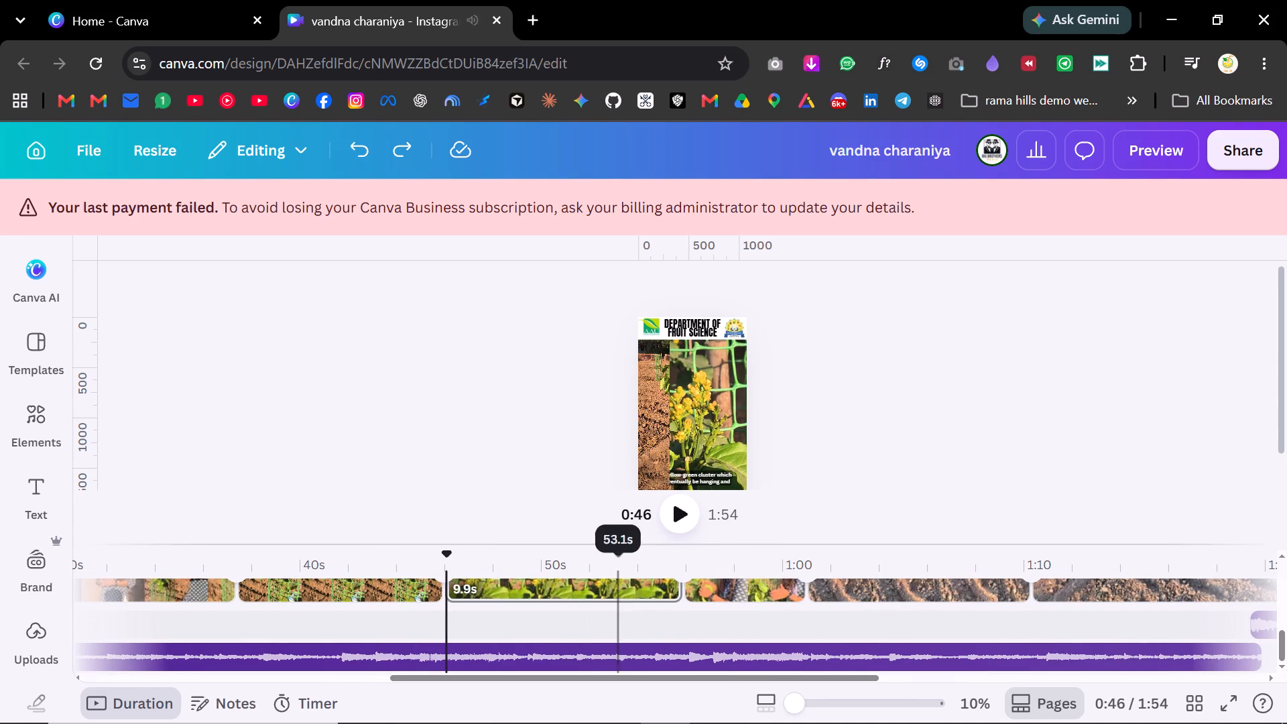
{"action": "left_click", "coordinate": [679, 509]}
{"action": "left_click", "coordinate": [679, 511]}
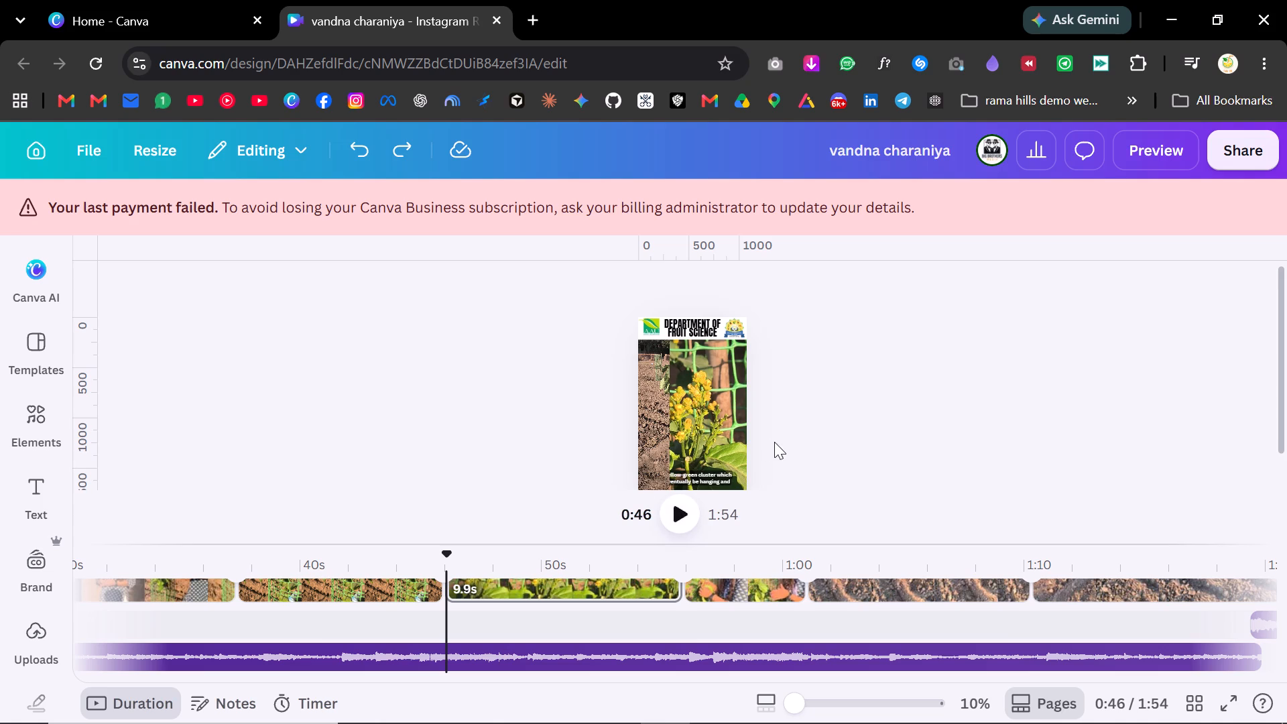
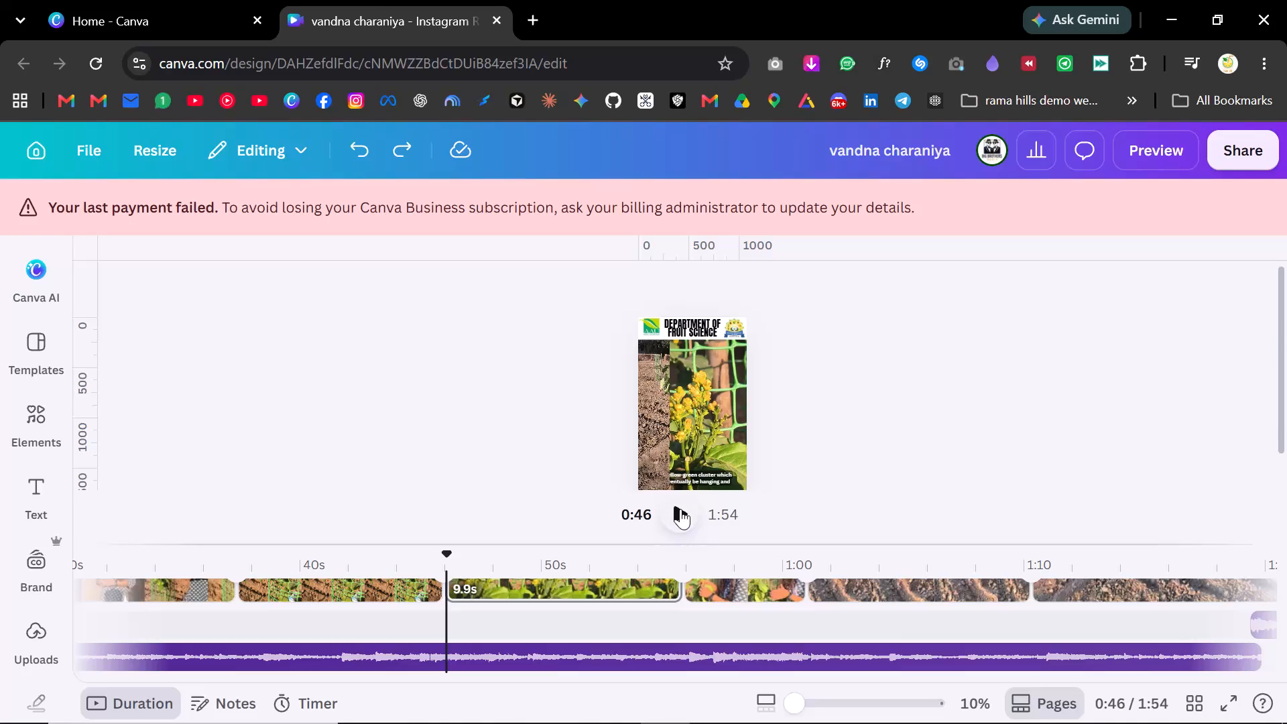
Try to play the reel from 0:46, at the start of the 9.9-second yellow-flower clip.
{"action": "left_click", "coordinate": [680, 509]}
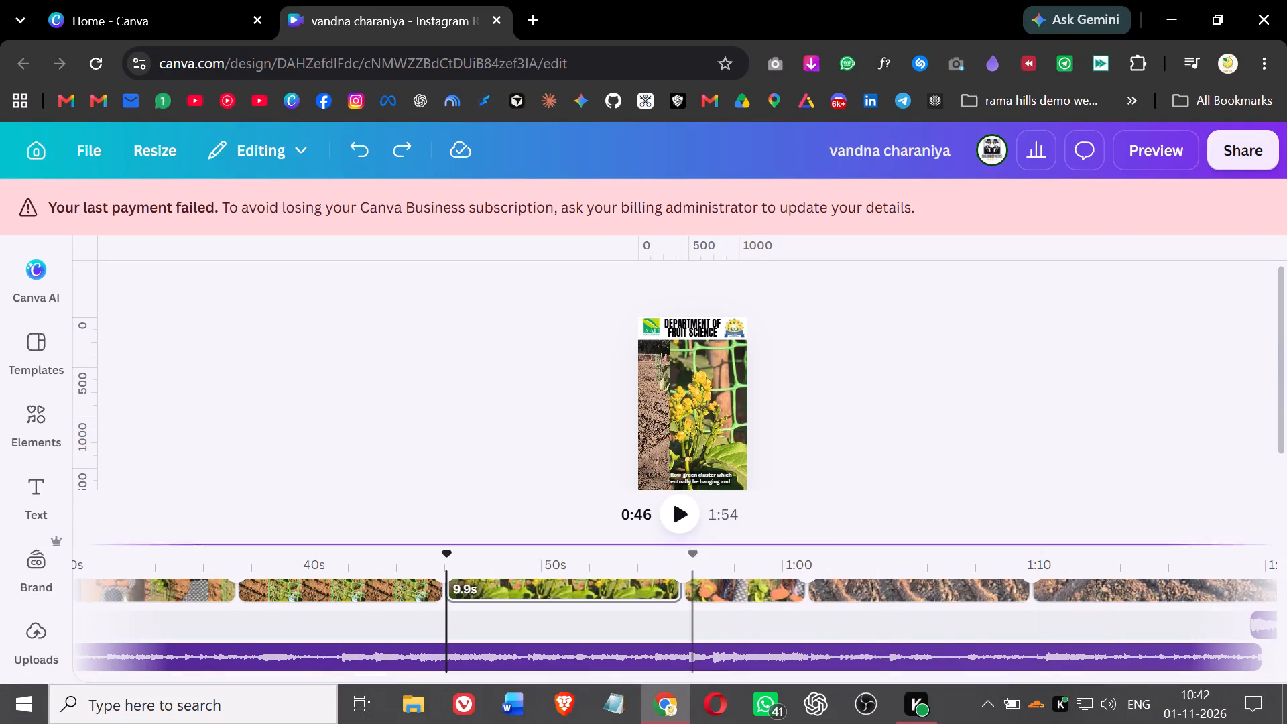
{"action": "triple_click", "coordinate": [666, 520]}
{"action": "triple_click", "coordinate": [667, 520]}
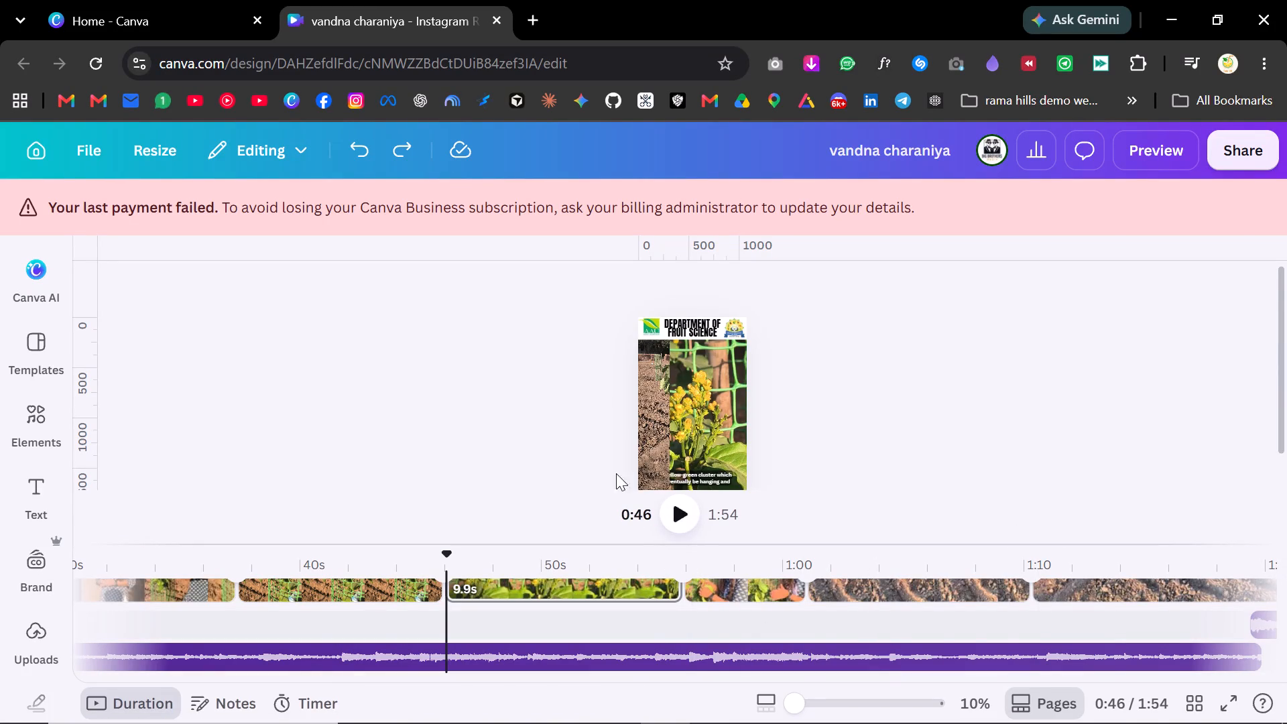
Load YouTube in the browser tab holding the Canva home page, and return to the reel's tab.
{"action": "left_click", "coordinate": [204, 0]}
{"action": "left_click", "coordinate": [201, 88]}
{"action": "left_click", "coordinate": [369, 0]}
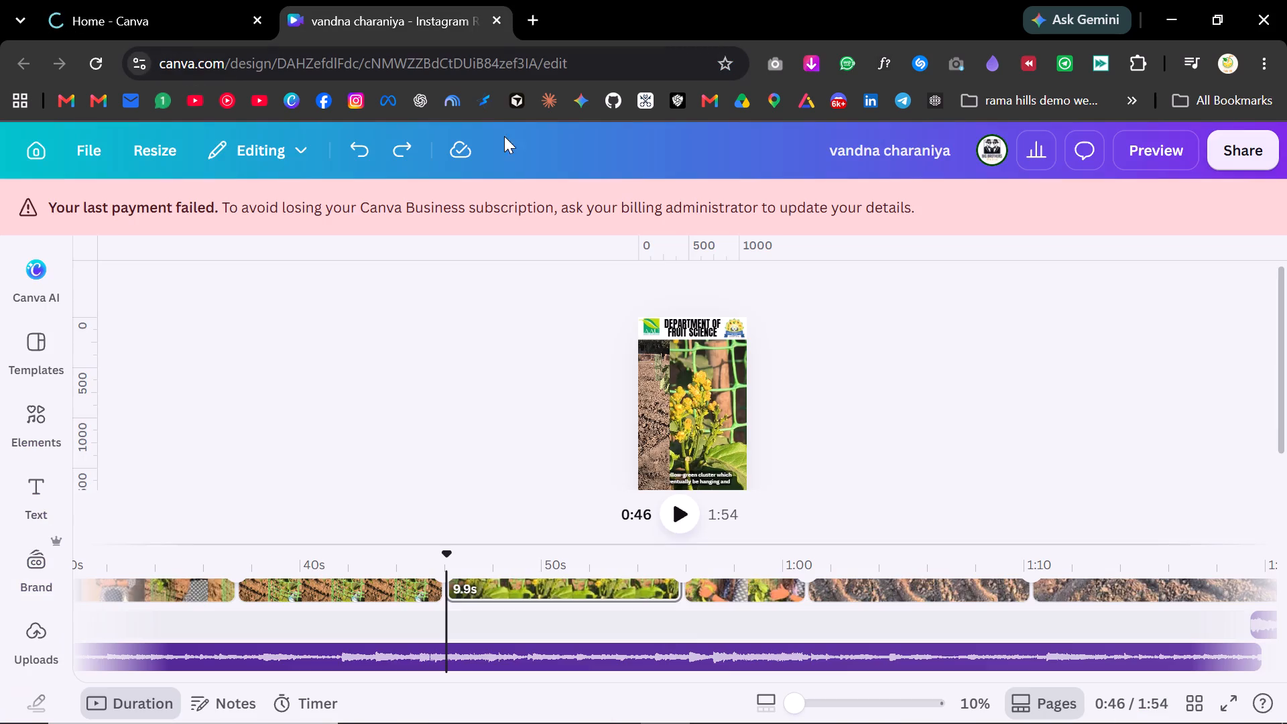
Move the playhead to about 57.8 seconds on page 7 and try to play the reel from there.
{"action": "left_click", "coordinate": [671, 510]}
{"action": "left_click", "coordinate": [731, 594]}
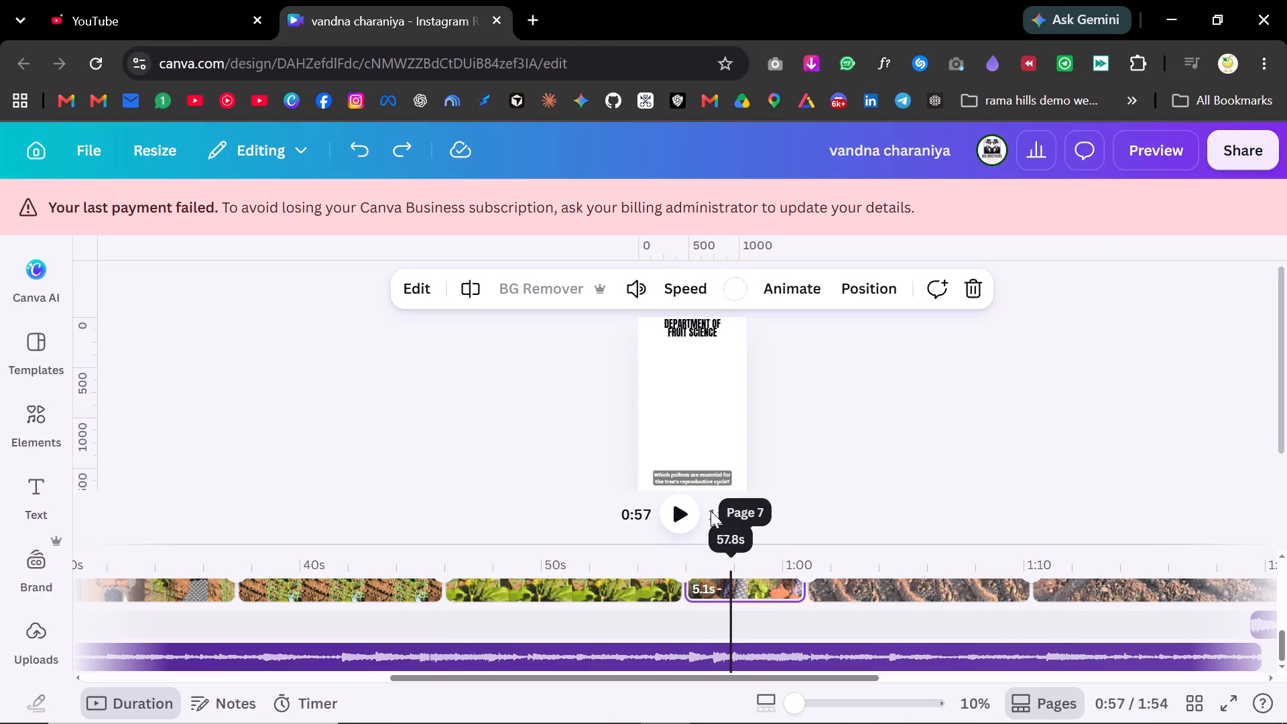
{"action": "left_click", "coordinate": [673, 516]}
{"action": "double_click", "coordinate": [673, 516]}
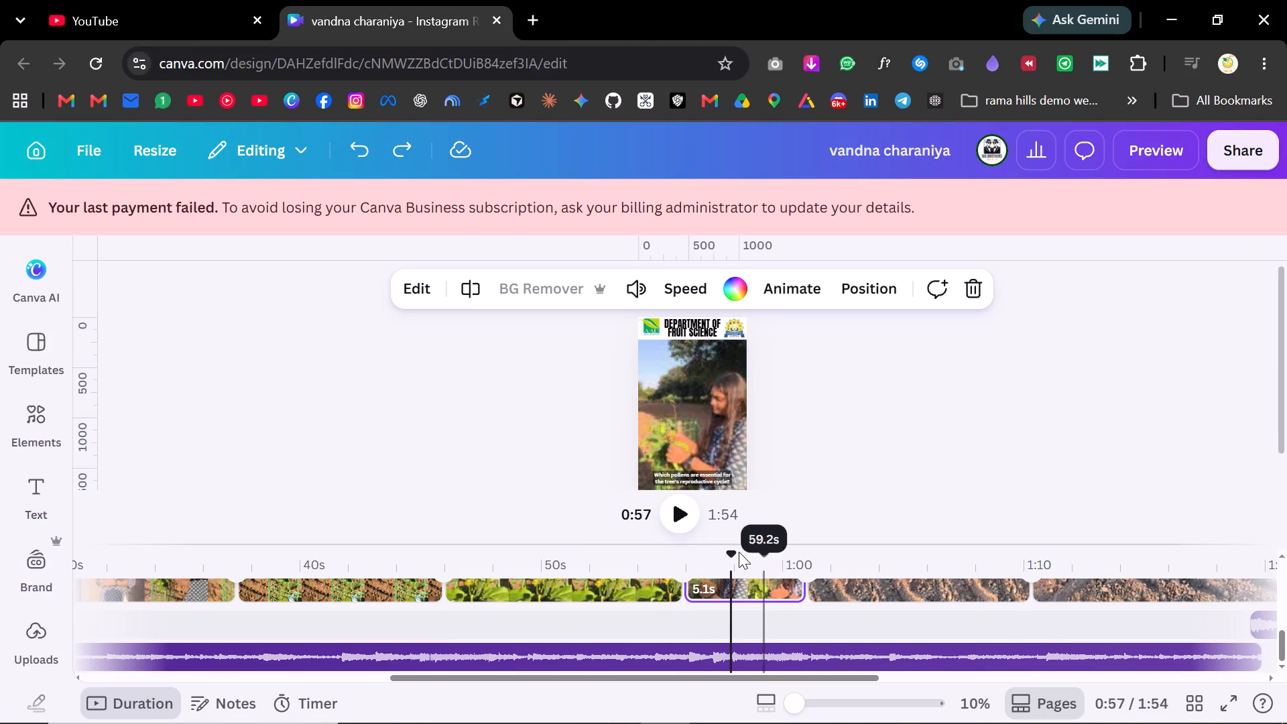
Move the playhead back to the start of the 9.9-second yellow-flower clip and play the reel through the following pages.
{"action": "left_click_drag", "start_coordinate": [737, 552], "coordinate": [554, 595]}
{"action": "left_click", "coordinate": [680, 509]}
{"action": "left_click", "coordinate": [681, 509]}
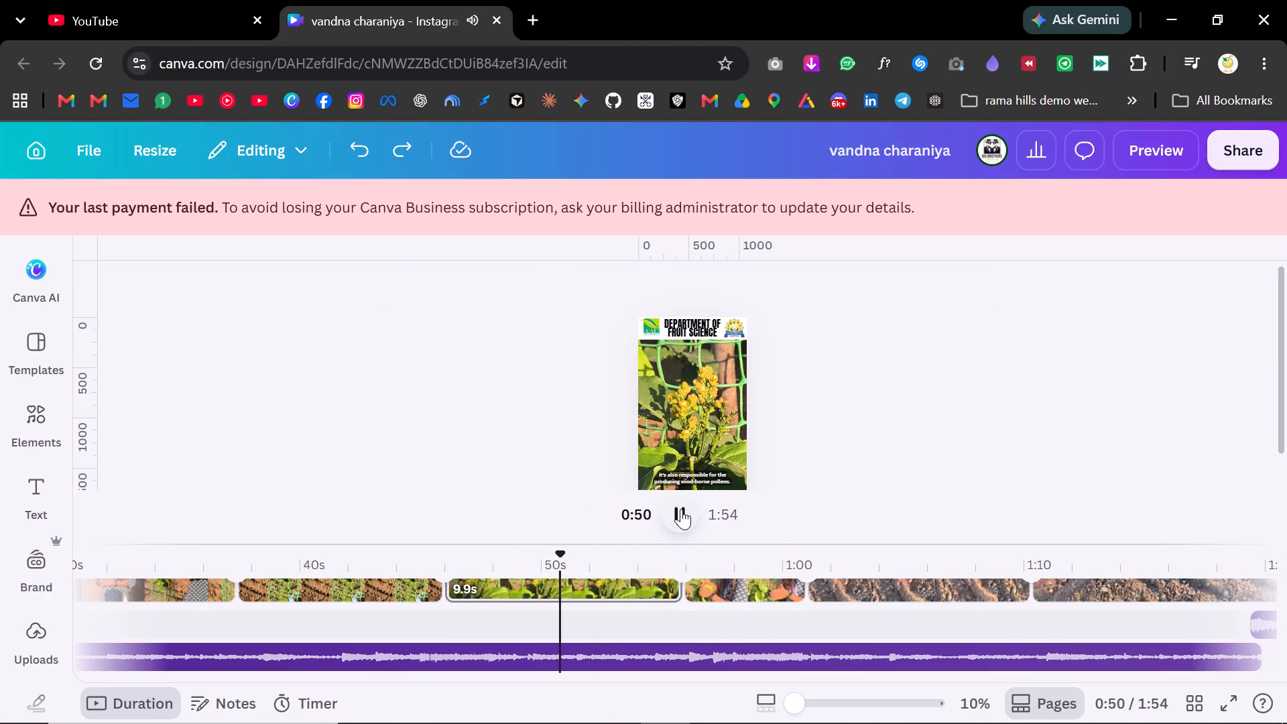
{"action": "left_click_drag", "start_coordinate": [562, 560], "coordinate": [446, 596]}
{"action": "left_click", "coordinate": [686, 516]}
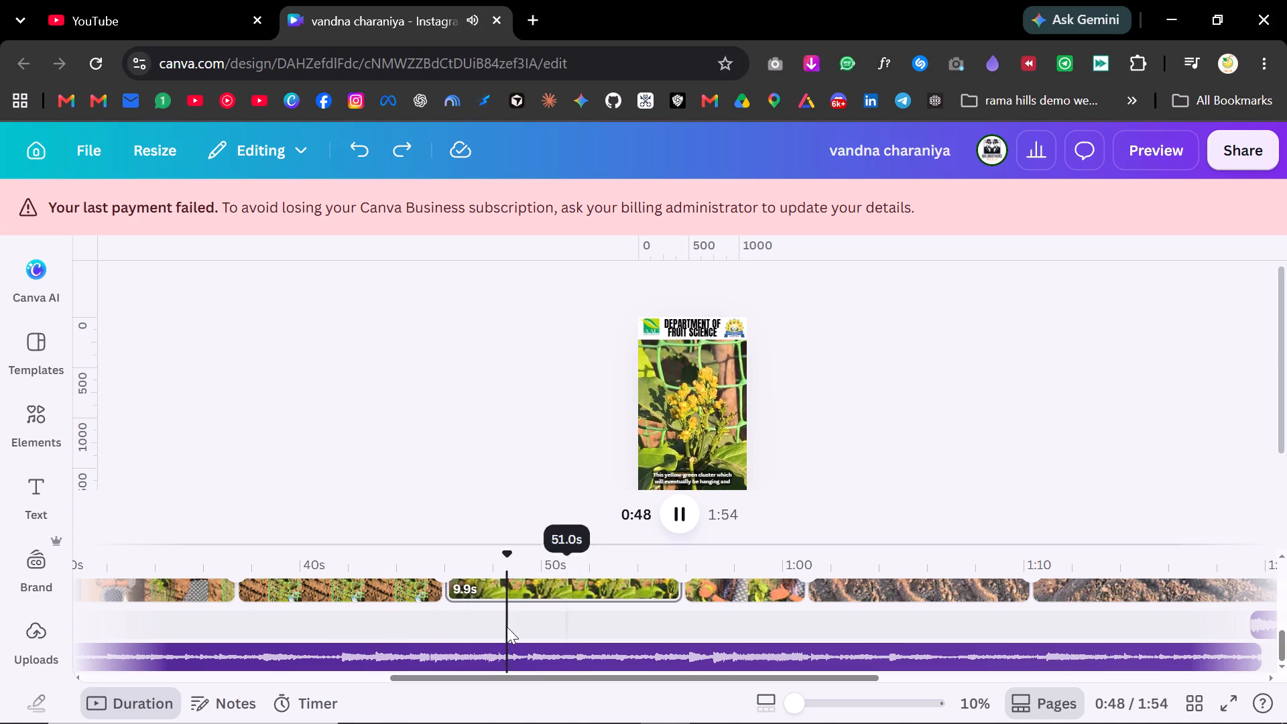
{"action": "scroll", "coordinate": [590, 626], "scroll_direction": "up", "scroll_amount": 2}
{"action": "scroll", "coordinate": [591, 626], "scroll_direction": "down", "scroll_amount": 2}
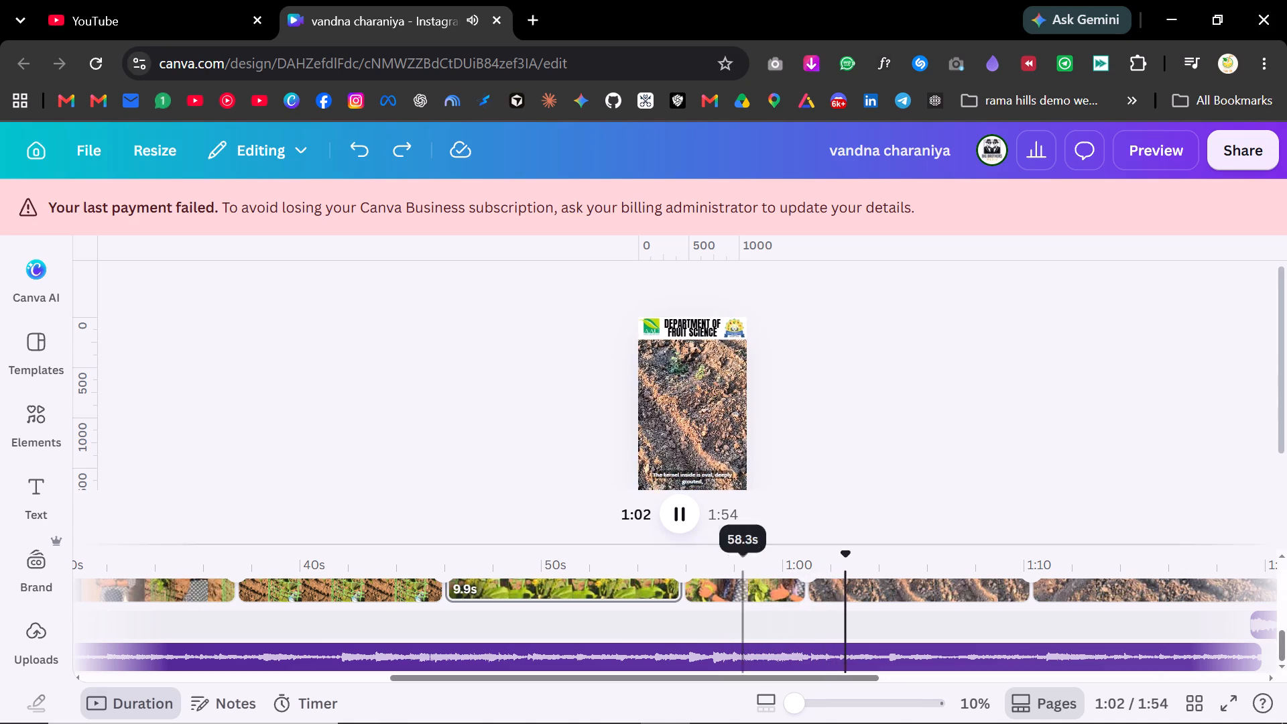
Replay the reel from about 0:46 to review the yellow-green flower page and the cuts to the pages after it.
{"action": "key", "text": "space"}
{"action": "left_click_drag", "start_coordinate": [888, 556], "coordinate": [877, 558]}
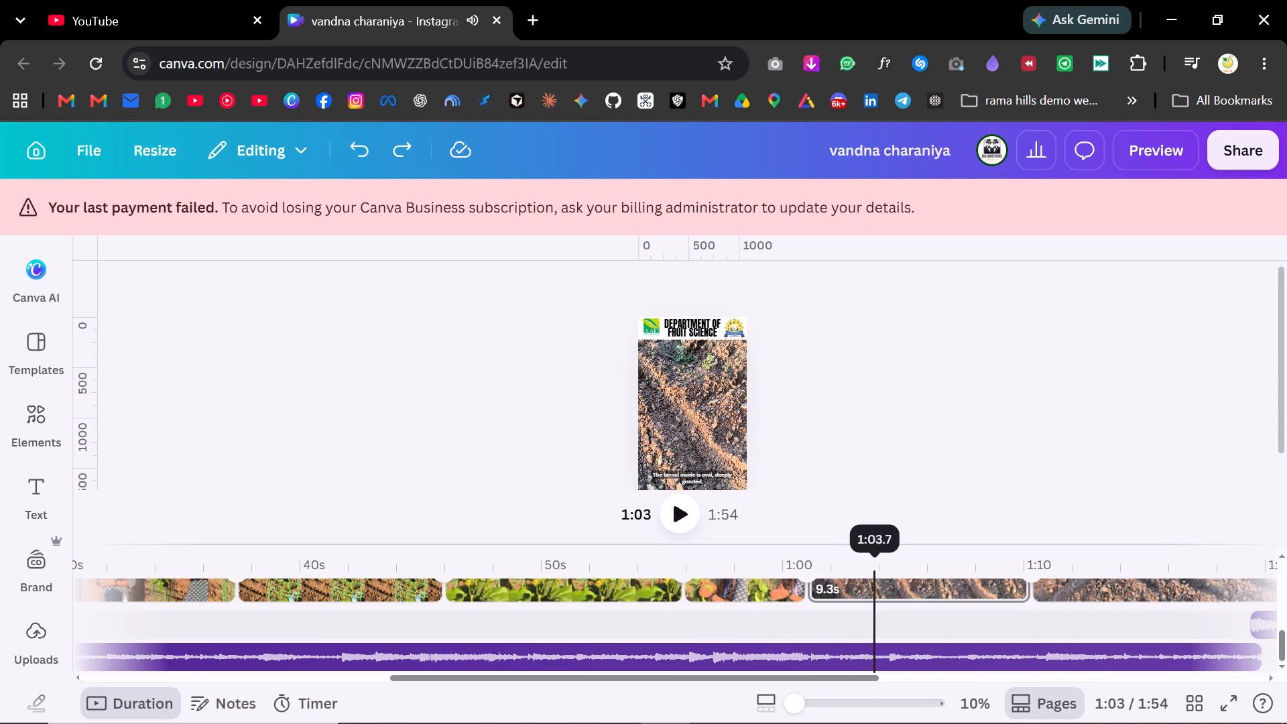
{"action": "left_click_drag", "start_coordinate": [877, 558], "coordinate": [701, 577]}
{"action": "left_click", "coordinate": [671, 513]}
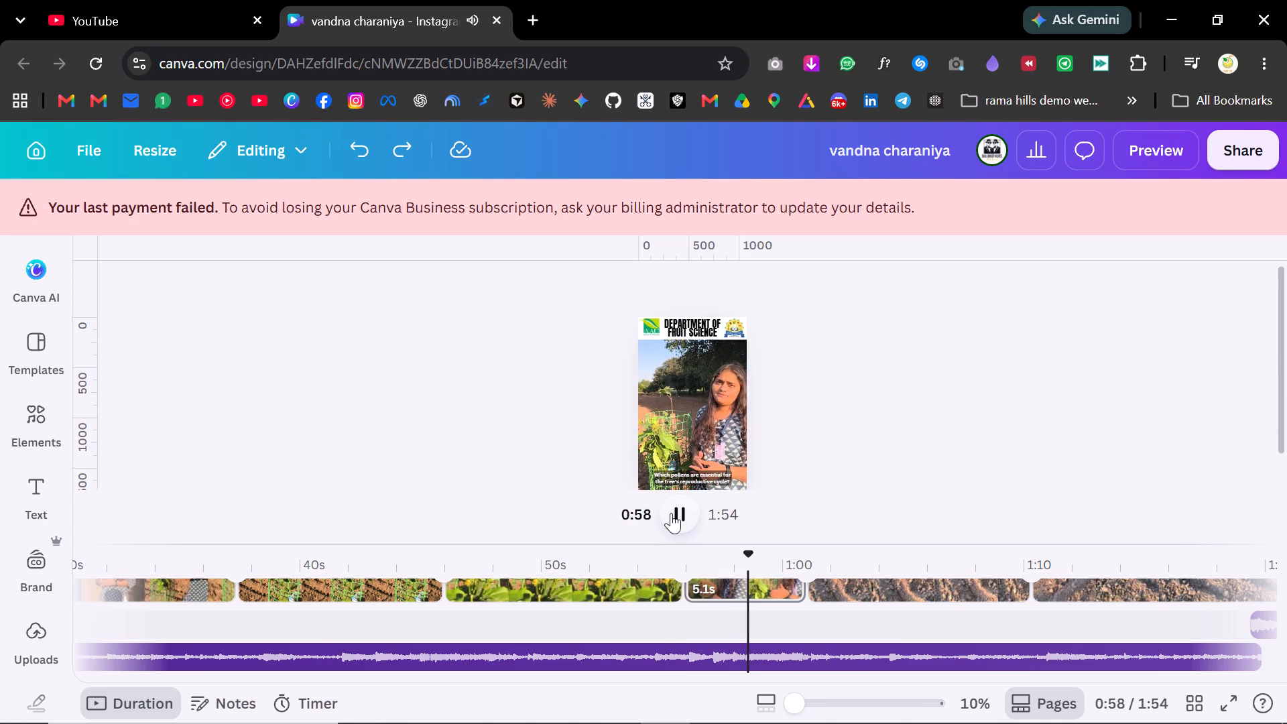
{"action": "key", "text": "space"}
{"action": "left_click_drag", "start_coordinate": [786, 552], "coordinate": [501, 621]}
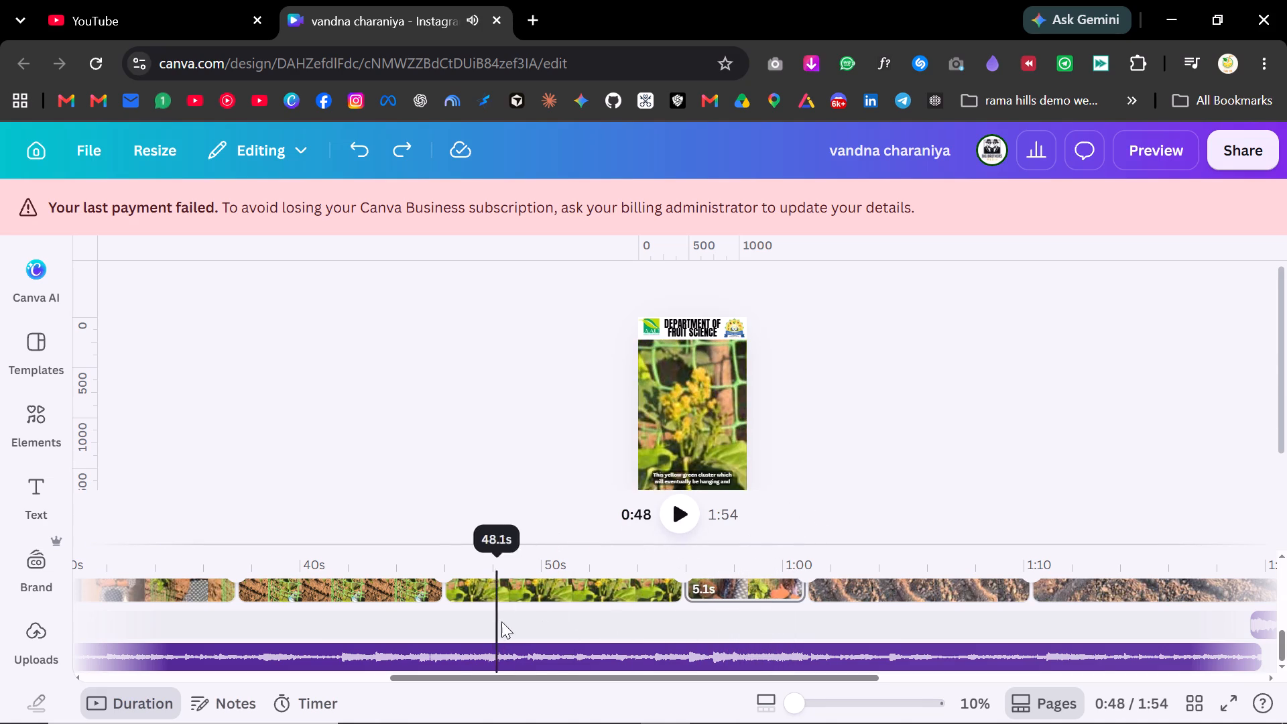
{"action": "left_click_drag", "start_coordinate": [501, 621], "coordinate": [469, 614]}
{"action": "key", "text": "space"}
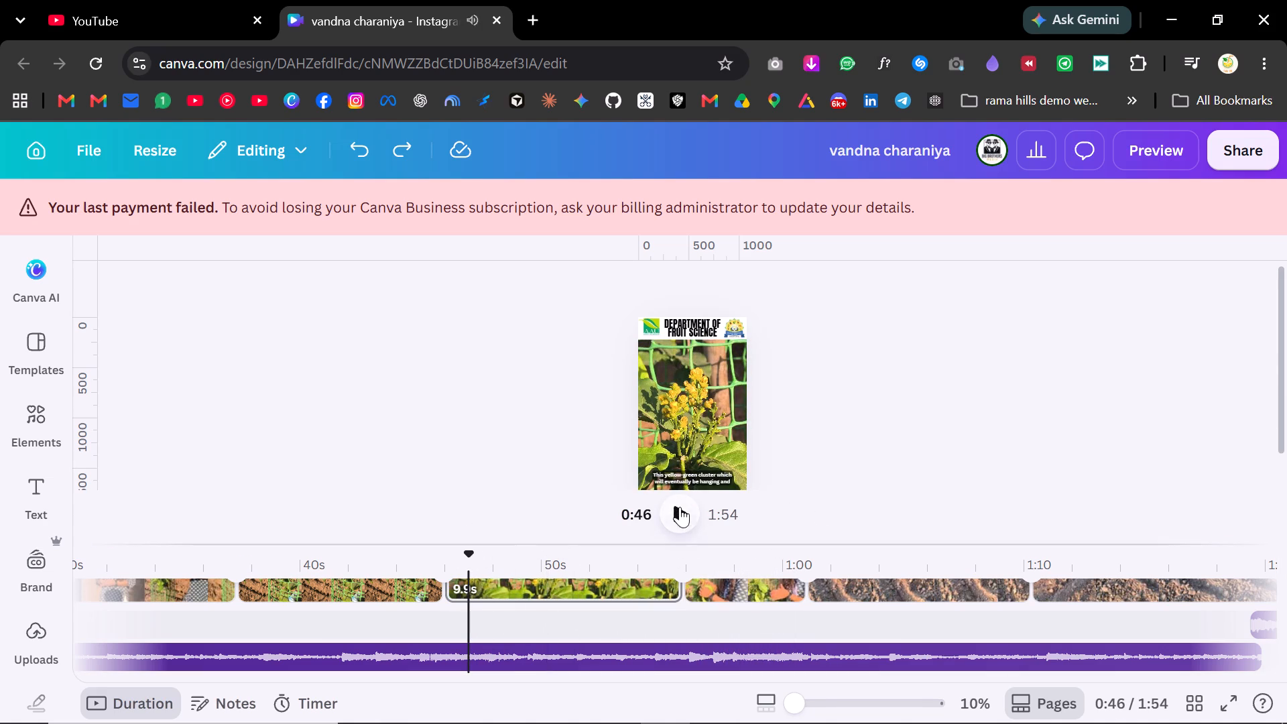
{"action": "left_click", "coordinate": [680, 507]}
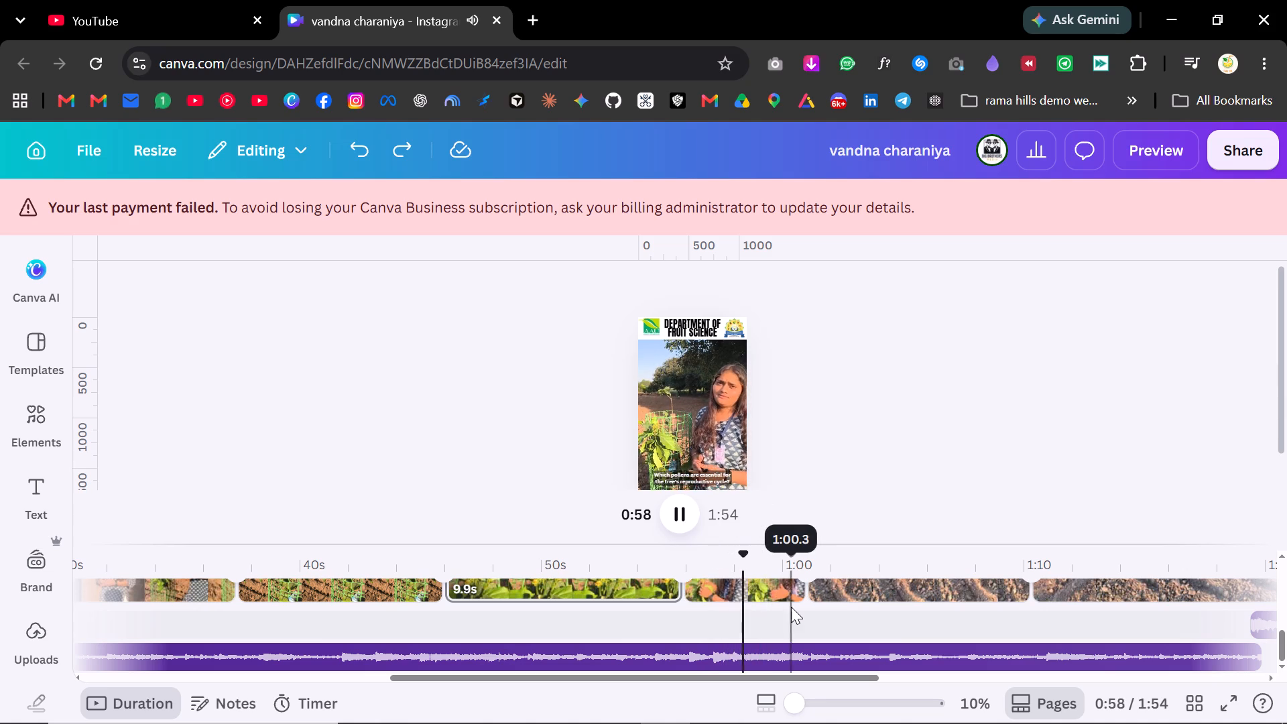
{"action": "scroll", "coordinate": [792, 608], "scroll_direction": "up", "scroll_amount": 1}
{"action": "scroll", "coordinate": [796, 607], "scroll_direction": "down", "scroll_amount": 1}
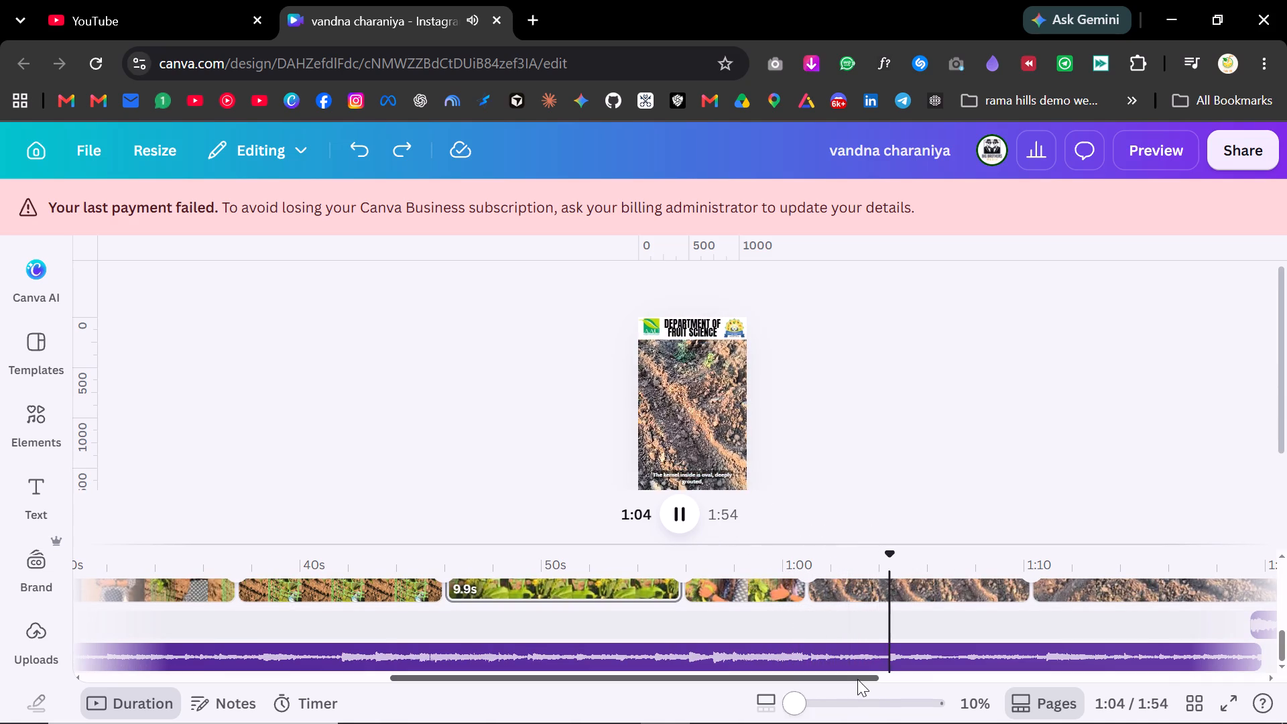
Stop the playback by jumping to the closing page at about 1:49 and examine its logos, headings and plant artwork.
{"action": "left_click_drag", "start_coordinate": [857, 678], "coordinate": [1224, 650]}
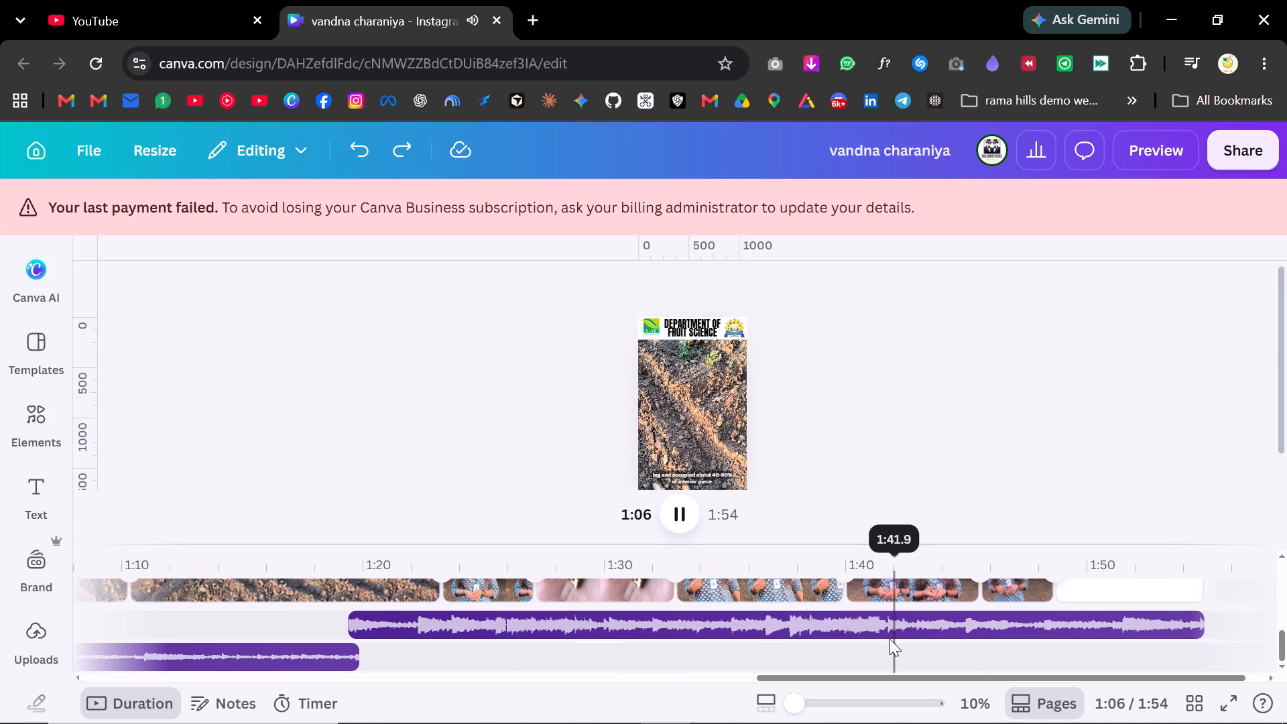
{"action": "scroll", "coordinate": [889, 638], "scroll_direction": "up", "scroll_amount": 1}
{"action": "scroll", "coordinate": [889, 636], "scroll_direction": "down", "scroll_amount": 1}
{"action": "left_click", "coordinate": [1083, 609]}
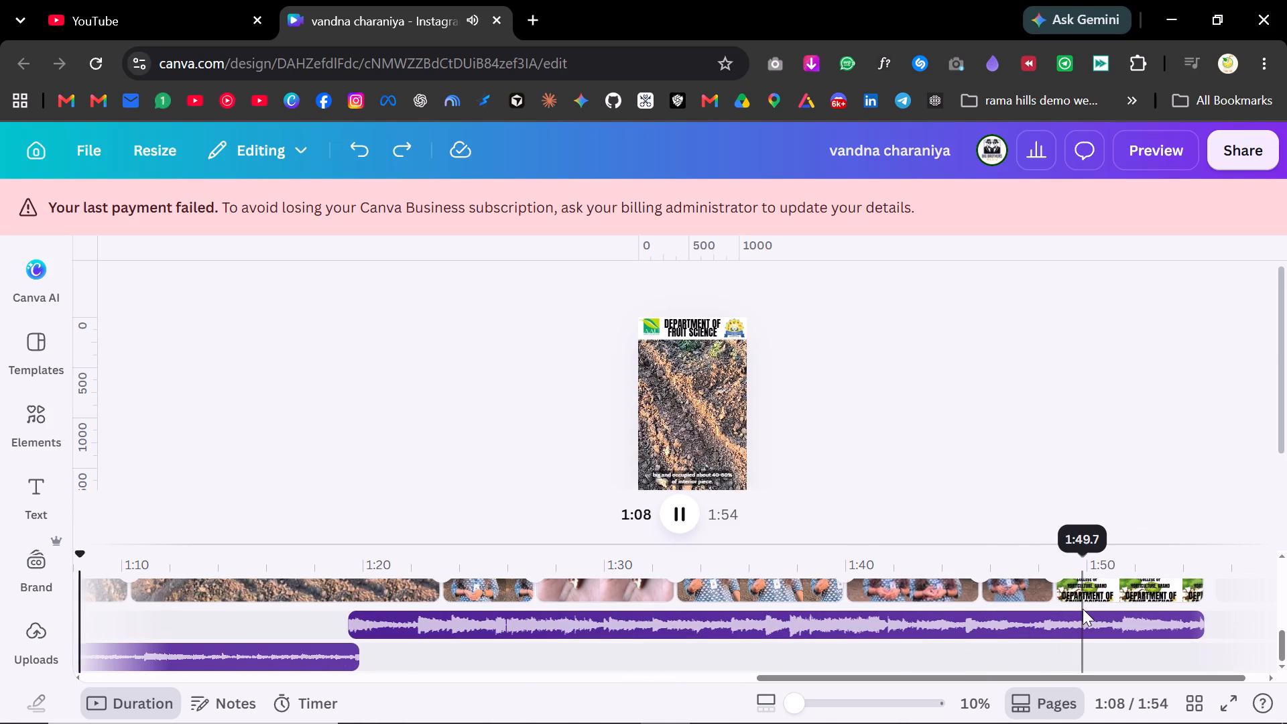
{"action": "left_click", "coordinate": [873, 391]}
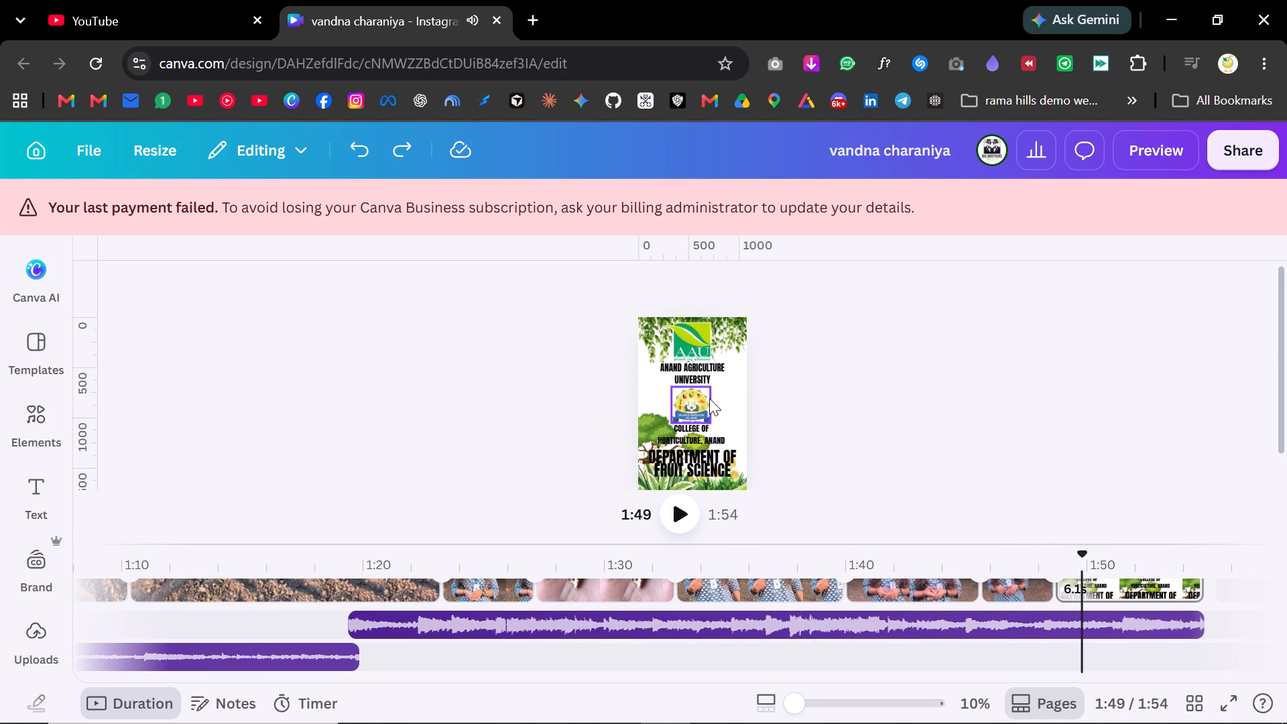
{"action": "scroll", "coordinate": [709, 398], "scroll_direction": "up", "scroll_amount": 9, "text": "ctrl"}
{"action": "scroll", "coordinate": [709, 398], "scroll_direction": "down", "scroll_amount": 3}
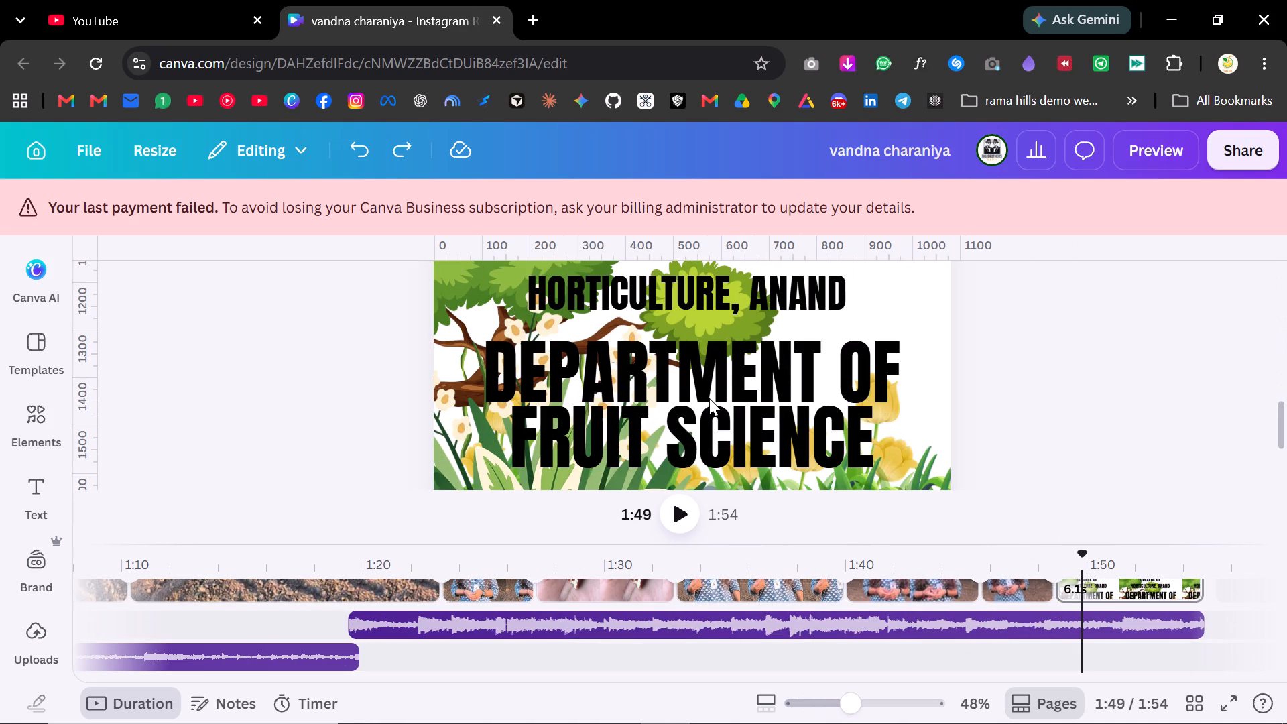
{"action": "scroll", "coordinate": [709, 398], "scroll_direction": "down", "scroll_amount": 8, "text": "ctrl"}
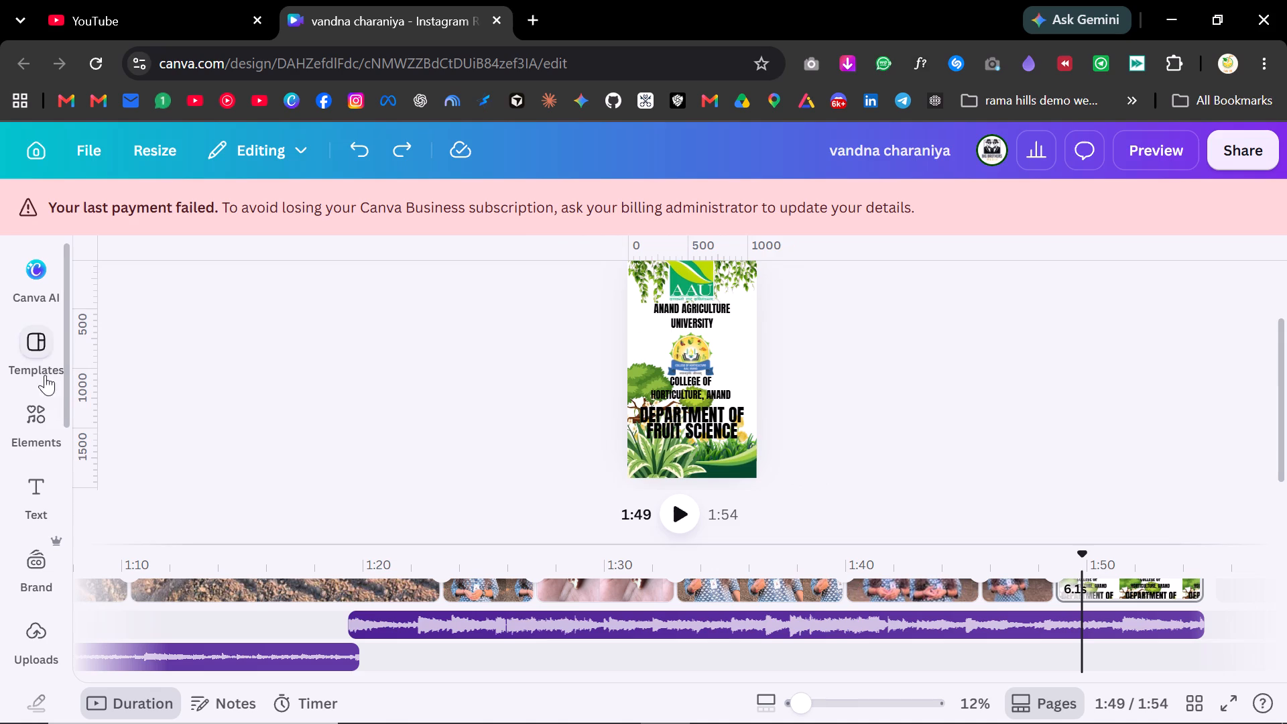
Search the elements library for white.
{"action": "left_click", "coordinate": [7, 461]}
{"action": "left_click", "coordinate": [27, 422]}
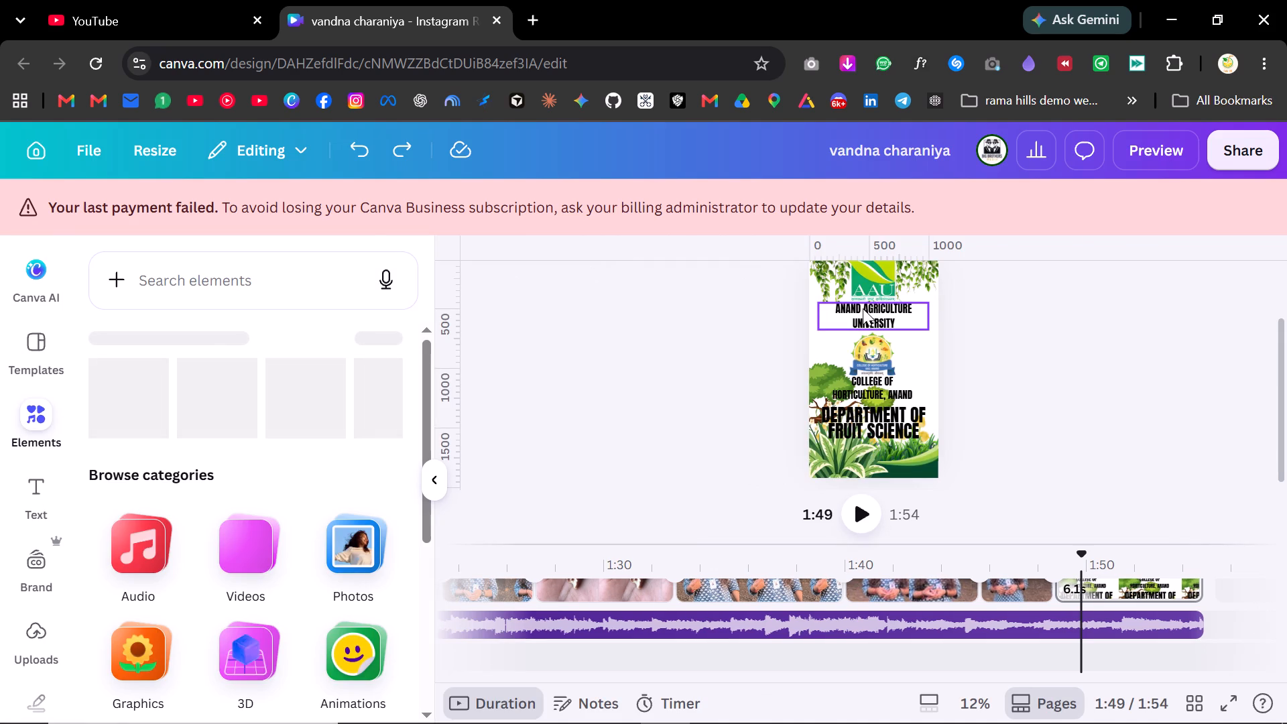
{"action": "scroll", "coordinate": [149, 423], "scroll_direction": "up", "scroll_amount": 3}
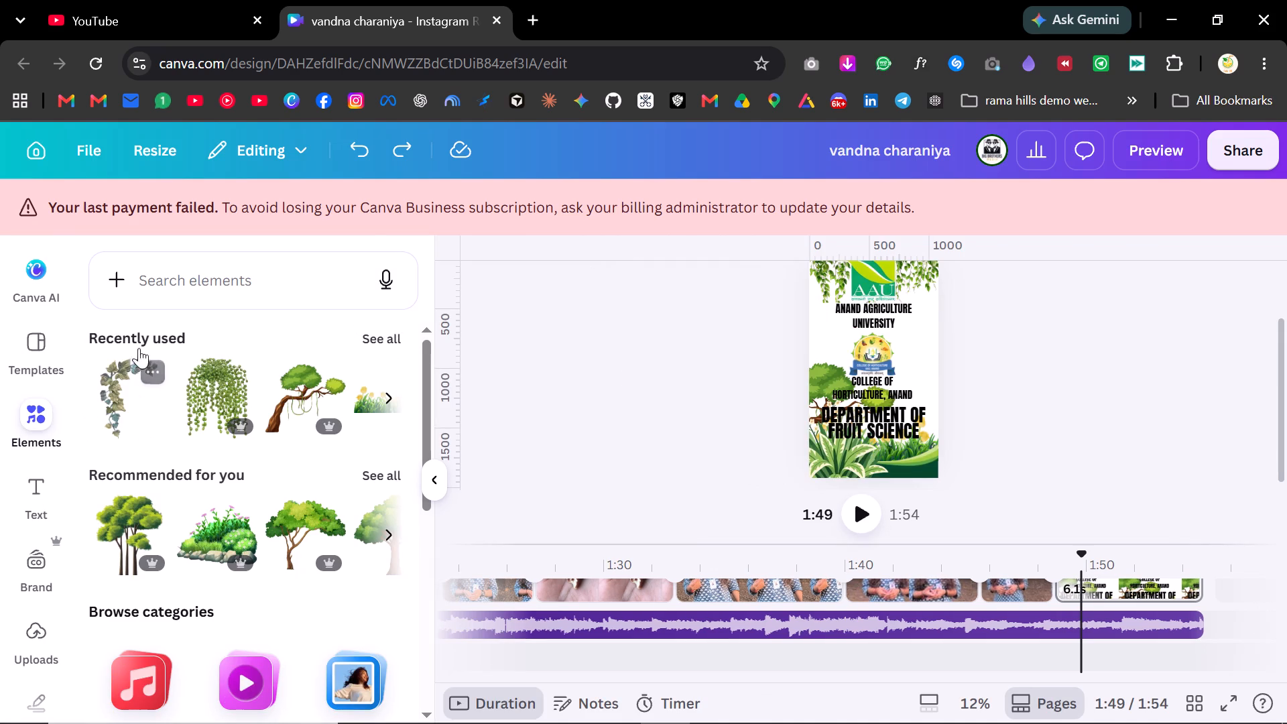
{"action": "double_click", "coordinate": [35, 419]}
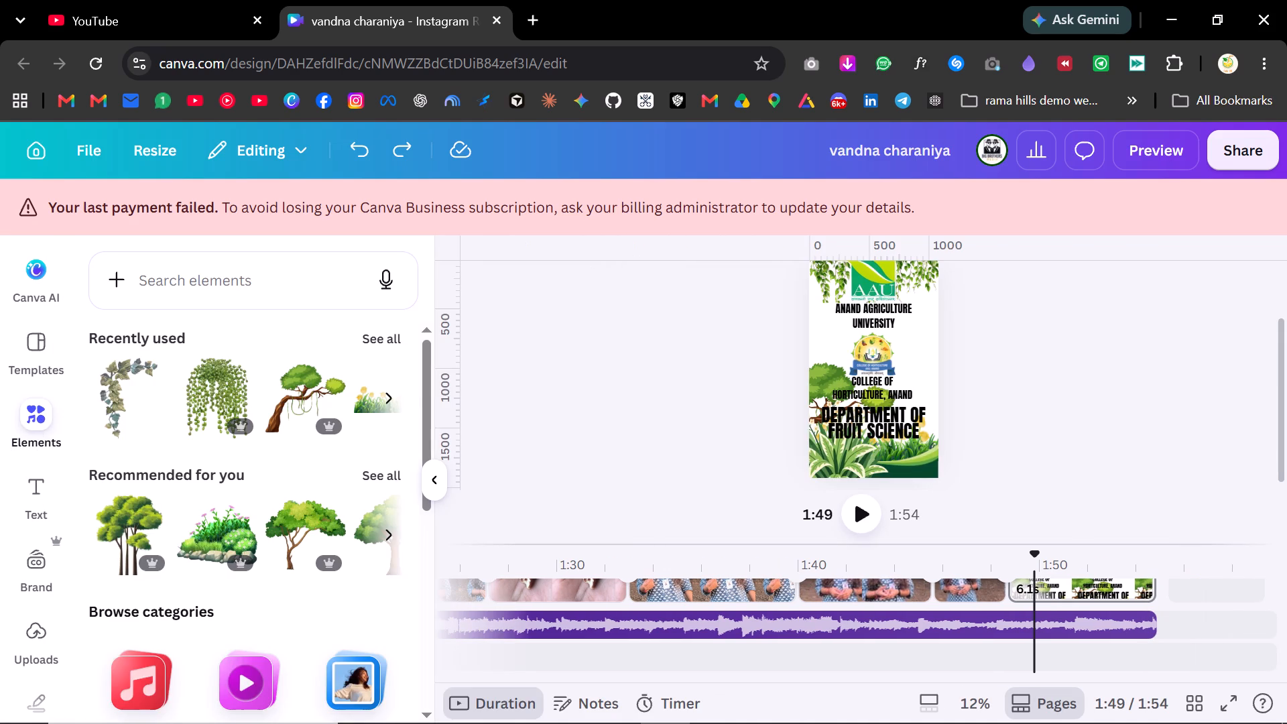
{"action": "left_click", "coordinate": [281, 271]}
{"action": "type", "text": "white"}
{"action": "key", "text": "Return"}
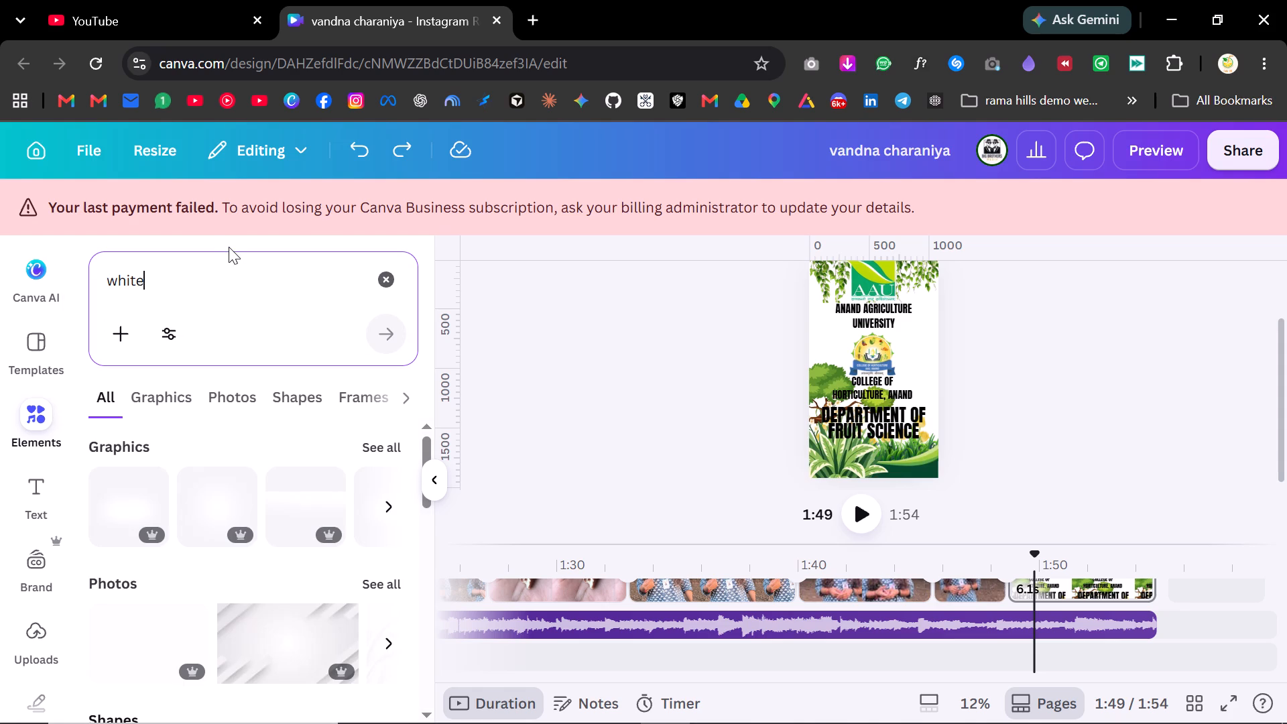
Search the elements library for shape and add the solid black rounded rectangle to the closing page.
{"action": "key", "text": "ctrl+a"}
{"action": "type", "text": "sgha"}
{"action": "key", "text": "BackSpace"}
{"action": "key", "text": "BackSpace"}
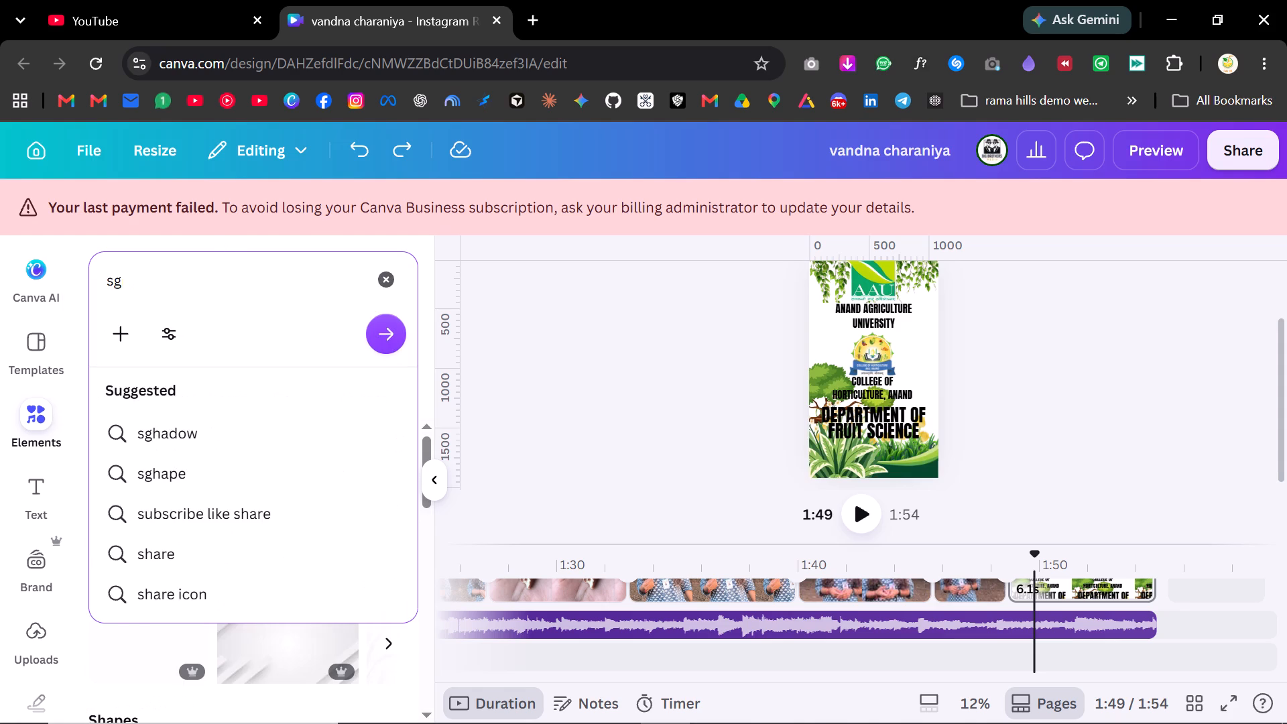
{"action": "key", "text": "BackSpace"}
{"action": "type", "text": "hape"}
{"action": "key", "text": "Return"}
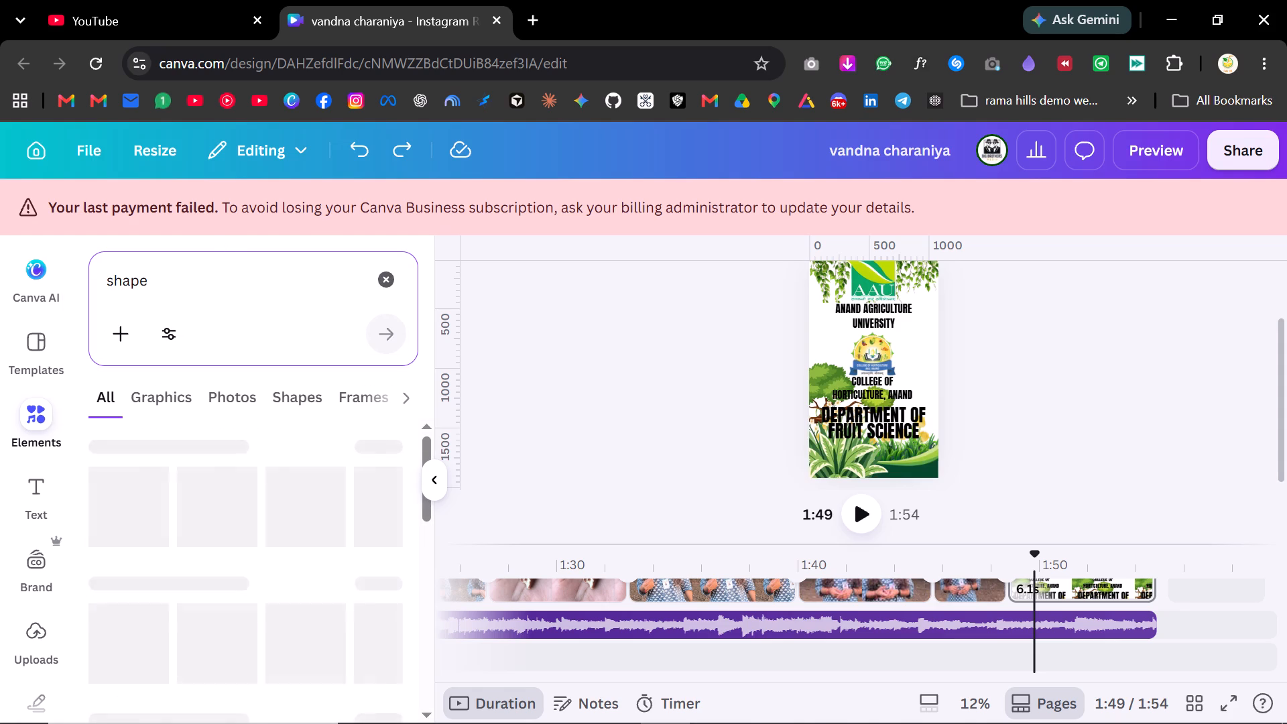
{"action": "left_click", "coordinate": [102, 506]}
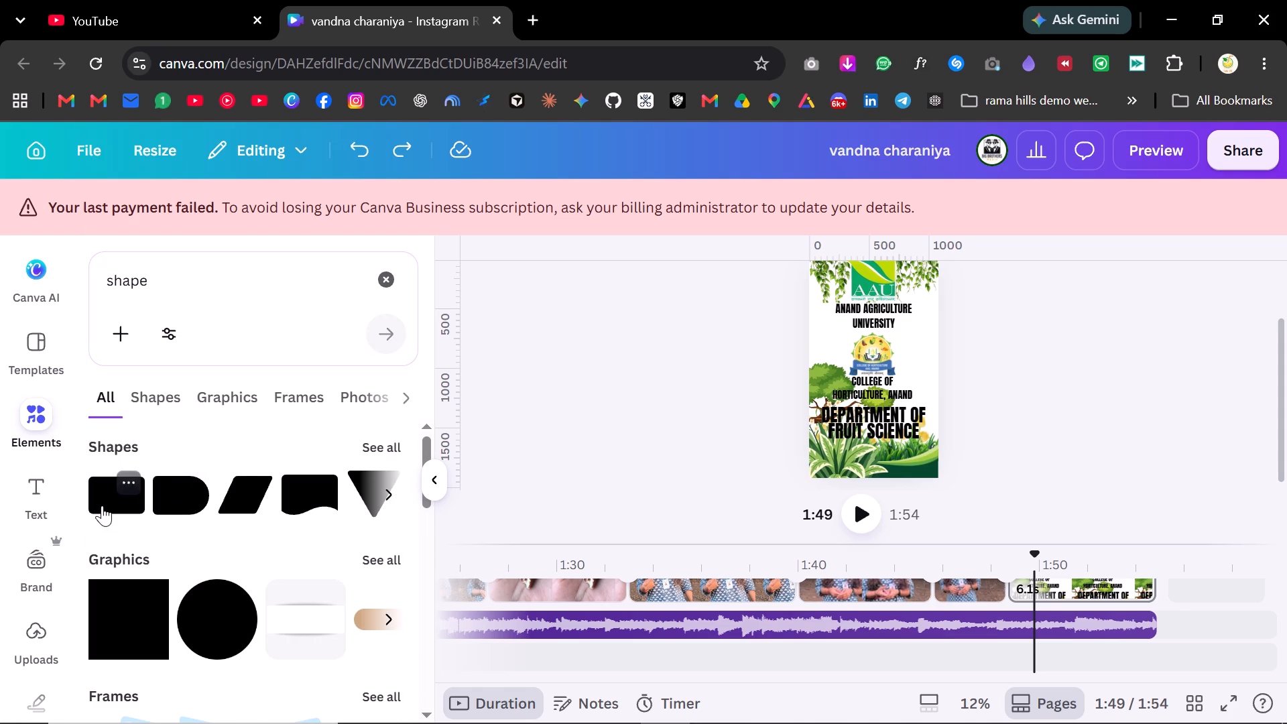
Change the new rectangle's fill colour to white.
{"action": "left_click", "coordinate": [579, 274]}
{"action": "left_click", "coordinate": [560, 294]}
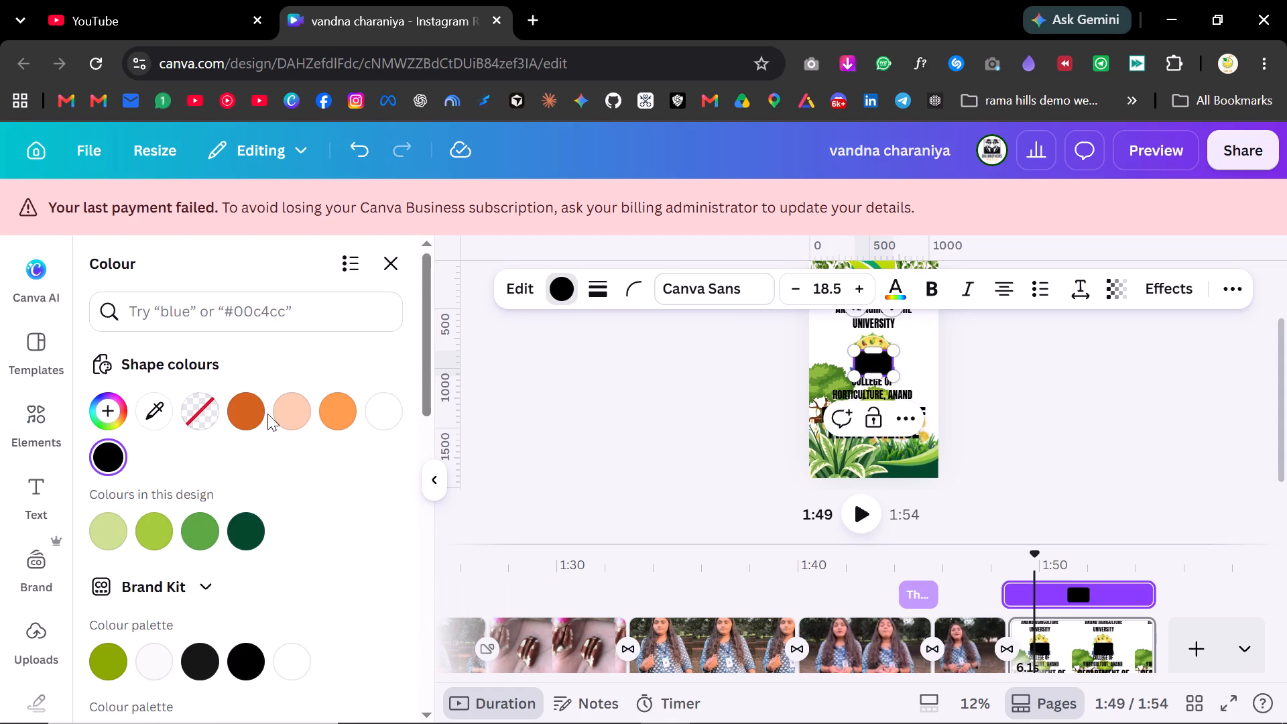
{"action": "left_click", "coordinate": [373, 406]}
{"action": "double_click", "coordinate": [708, 366]}
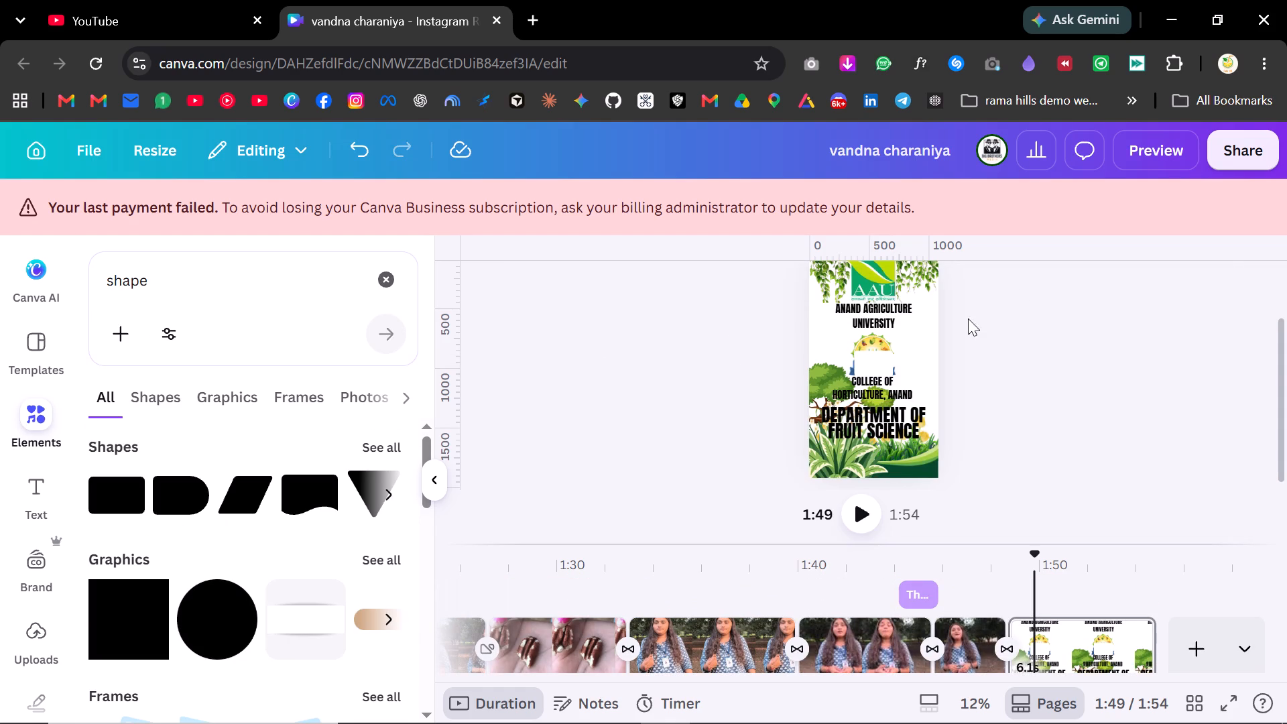
Move the white rectangle onto the Anand Agriculture University heading and adjust its top and side edges towards the text.
{"action": "scroll", "coordinate": [880, 335], "scroll_direction": "up", "scroll_amount": 6, "text": "ctrl"}
{"action": "left_click_drag", "start_coordinate": [866, 408], "coordinate": [815, 276]}
{"action": "scroll", "coordinate": [814, 279], "scroll_direction": "up", "scroll_amount": 2}
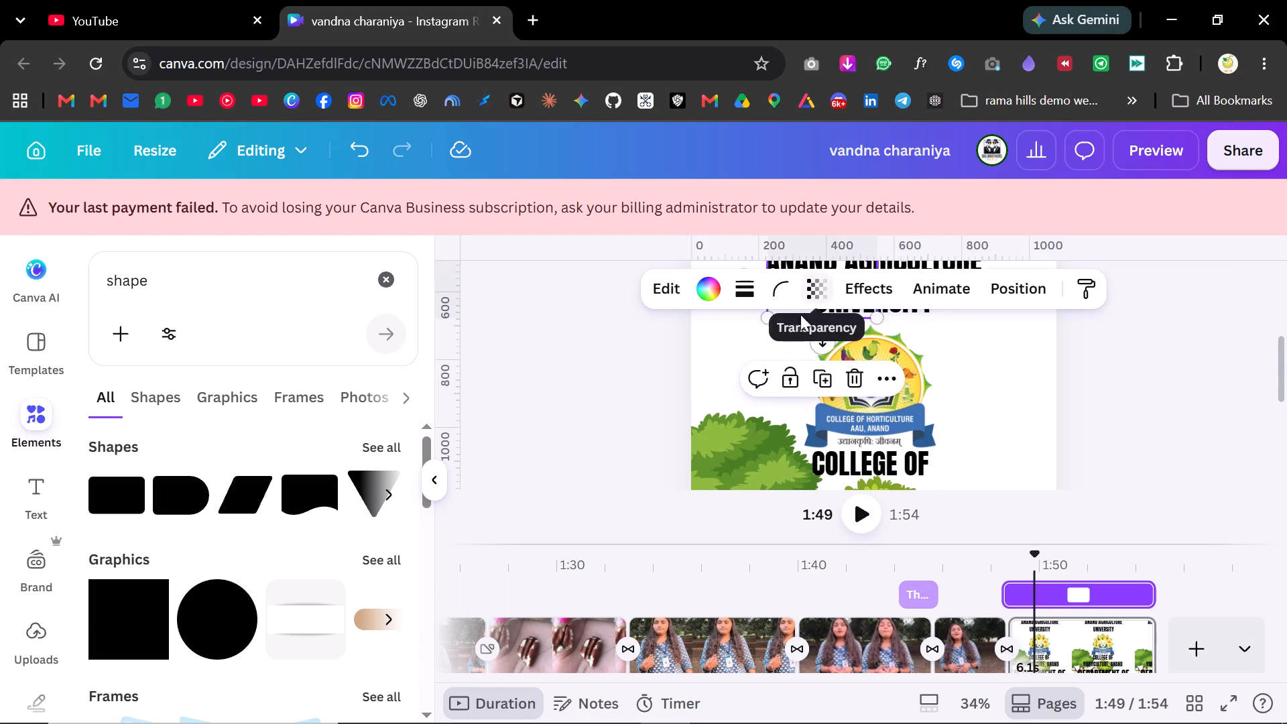
{"action": "scroll", "coordinate": [791, 348], "scroll_direction": "up", "scroll_amount": 3}
{"action": "scroll", "coordinate": [571, 406], "scroll_direction": "down", "scroll_amount": 1}
{"action": "left_click_drag", "start_coordinate": [828, 375], "coordinate": [826, 359]}
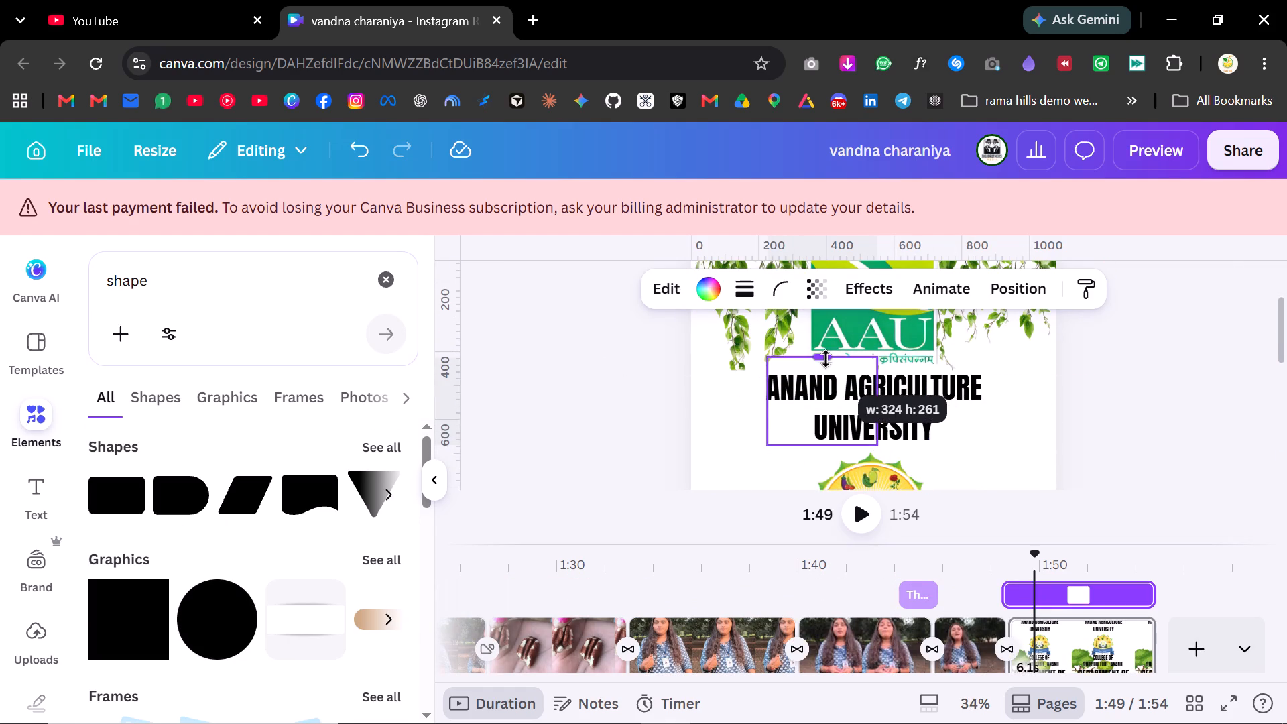
{"action": "left_click_drag", "start_coordinate": [826, 359], "coordinate": [831, 367]}
{"action": "left_click_drag", "start_coordinate": [769, 415], "coordinate": [768, 415]}
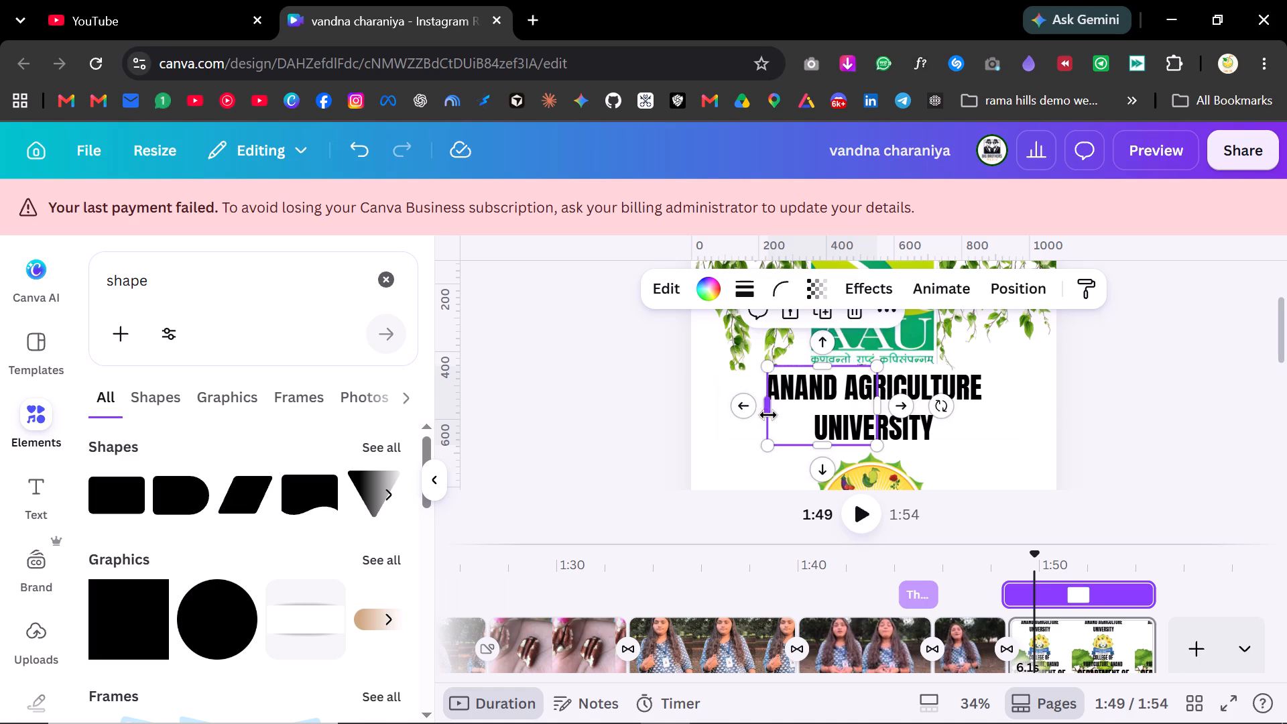
Widen the white rectangle past both ends of the Anand Agriculture University heading and centre it horizontally on the page.
{"action": "left_click_drag", "start_coordinate": [768, 415], "coordinate": [749, 415]}
{"action": "left_click_drag", "start_coordinate": [879, 413], "coordinate": [1022, 400]}
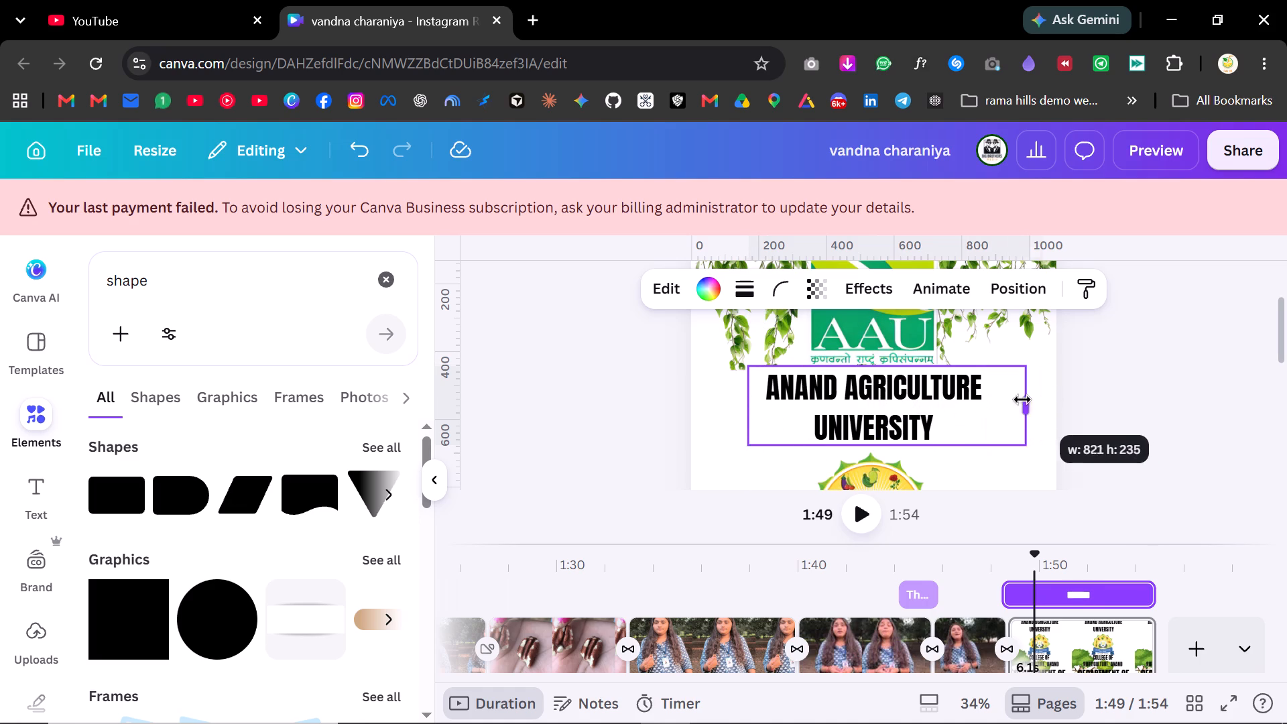
{"action": "left_click_drag", "start_coordinate": [1022, 400], "coordinate": [1002, 401]}
{"action": "left_click", "coordinate": [1009, 290]}
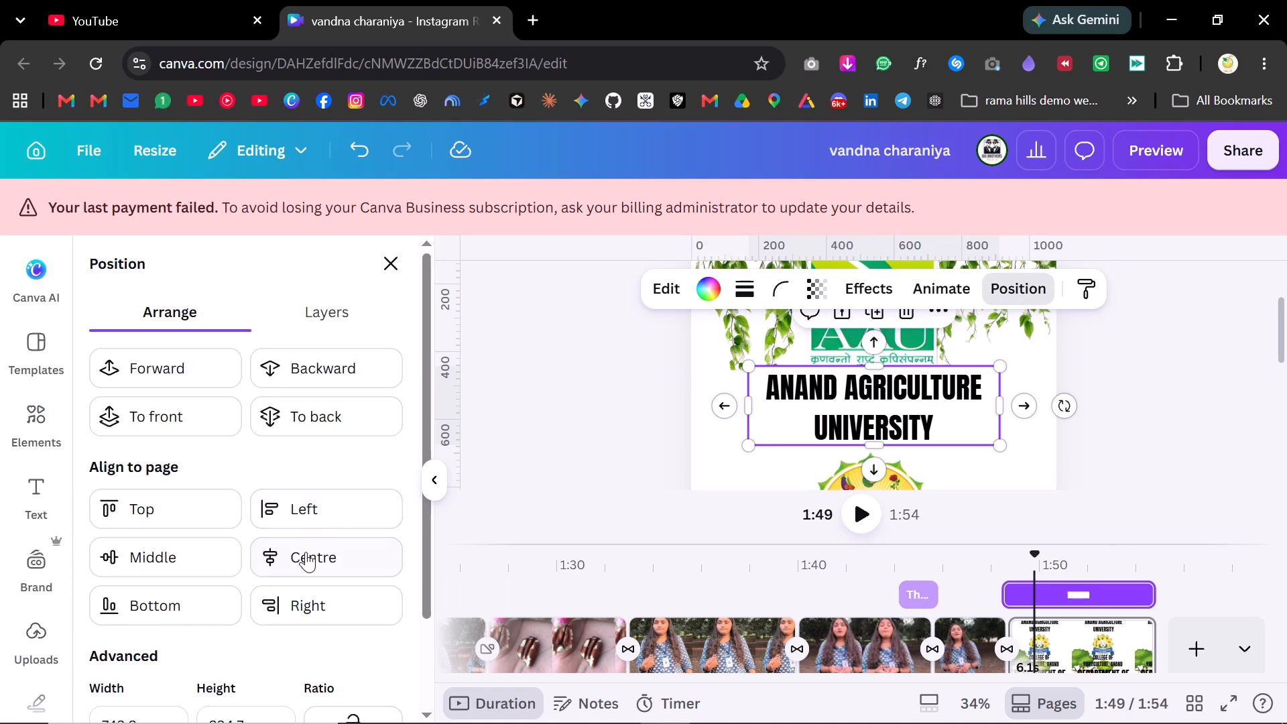
{"action": "left_click", "coordinate": [306, 552]}
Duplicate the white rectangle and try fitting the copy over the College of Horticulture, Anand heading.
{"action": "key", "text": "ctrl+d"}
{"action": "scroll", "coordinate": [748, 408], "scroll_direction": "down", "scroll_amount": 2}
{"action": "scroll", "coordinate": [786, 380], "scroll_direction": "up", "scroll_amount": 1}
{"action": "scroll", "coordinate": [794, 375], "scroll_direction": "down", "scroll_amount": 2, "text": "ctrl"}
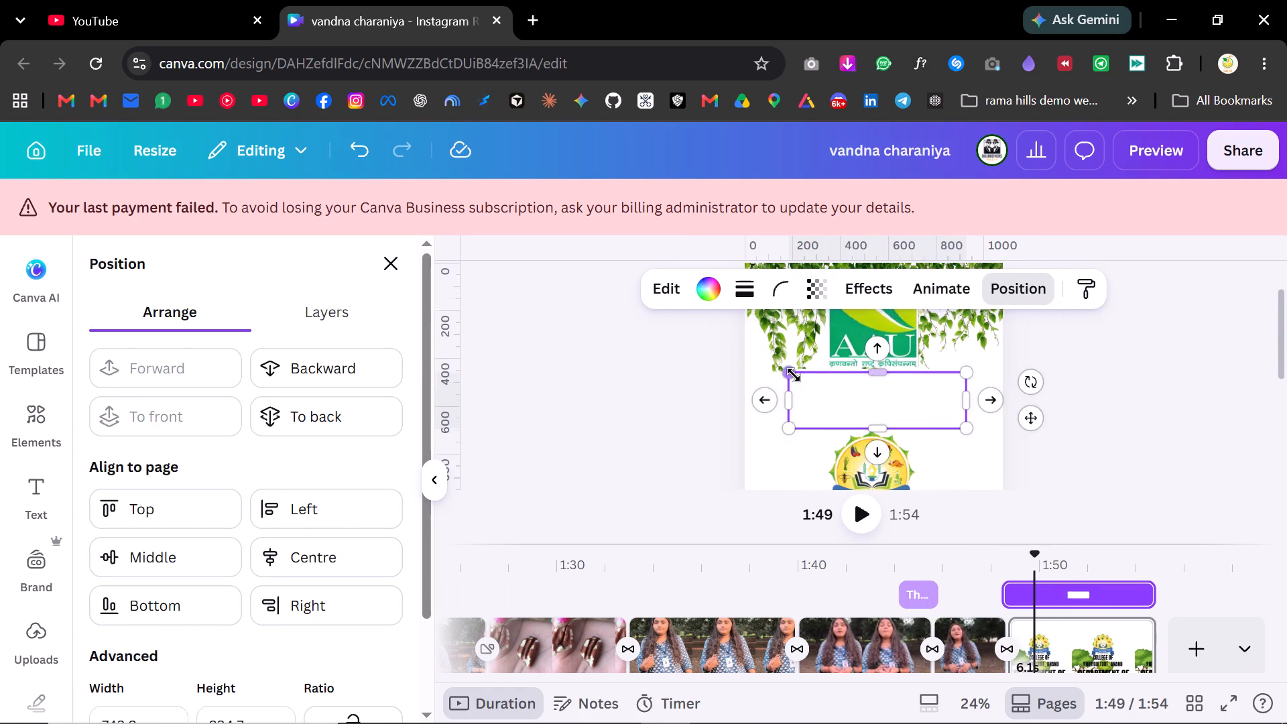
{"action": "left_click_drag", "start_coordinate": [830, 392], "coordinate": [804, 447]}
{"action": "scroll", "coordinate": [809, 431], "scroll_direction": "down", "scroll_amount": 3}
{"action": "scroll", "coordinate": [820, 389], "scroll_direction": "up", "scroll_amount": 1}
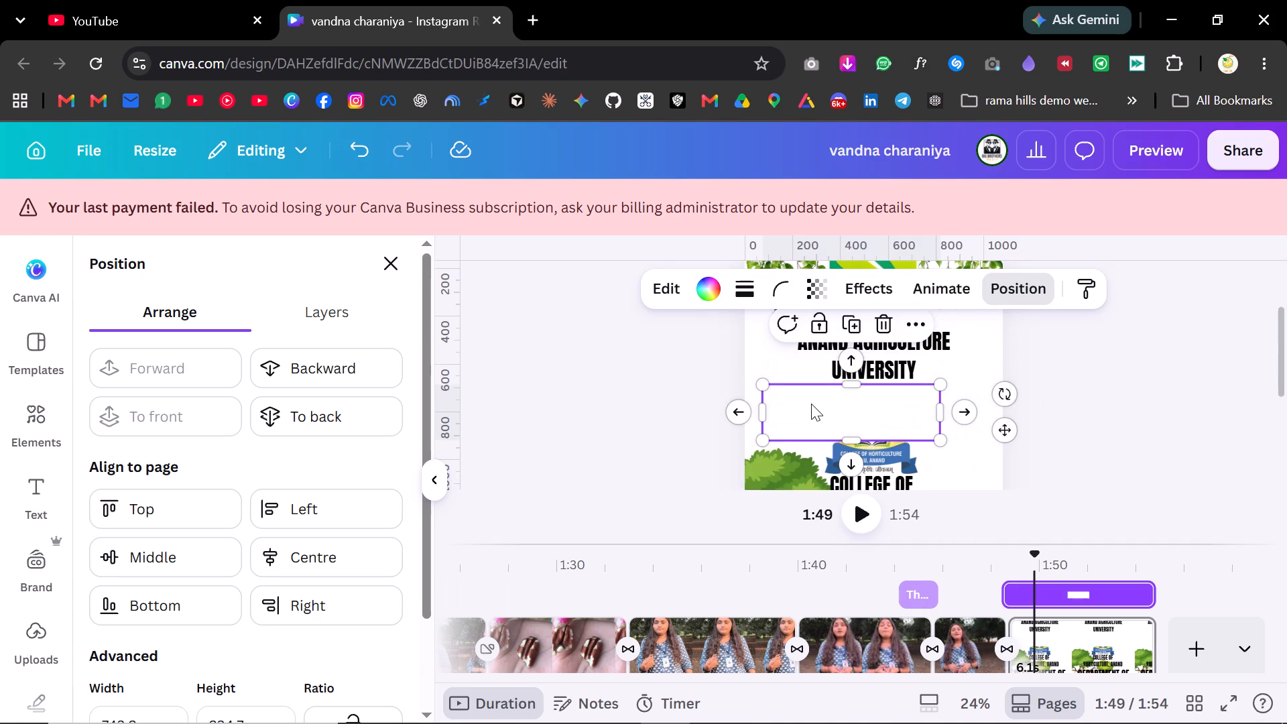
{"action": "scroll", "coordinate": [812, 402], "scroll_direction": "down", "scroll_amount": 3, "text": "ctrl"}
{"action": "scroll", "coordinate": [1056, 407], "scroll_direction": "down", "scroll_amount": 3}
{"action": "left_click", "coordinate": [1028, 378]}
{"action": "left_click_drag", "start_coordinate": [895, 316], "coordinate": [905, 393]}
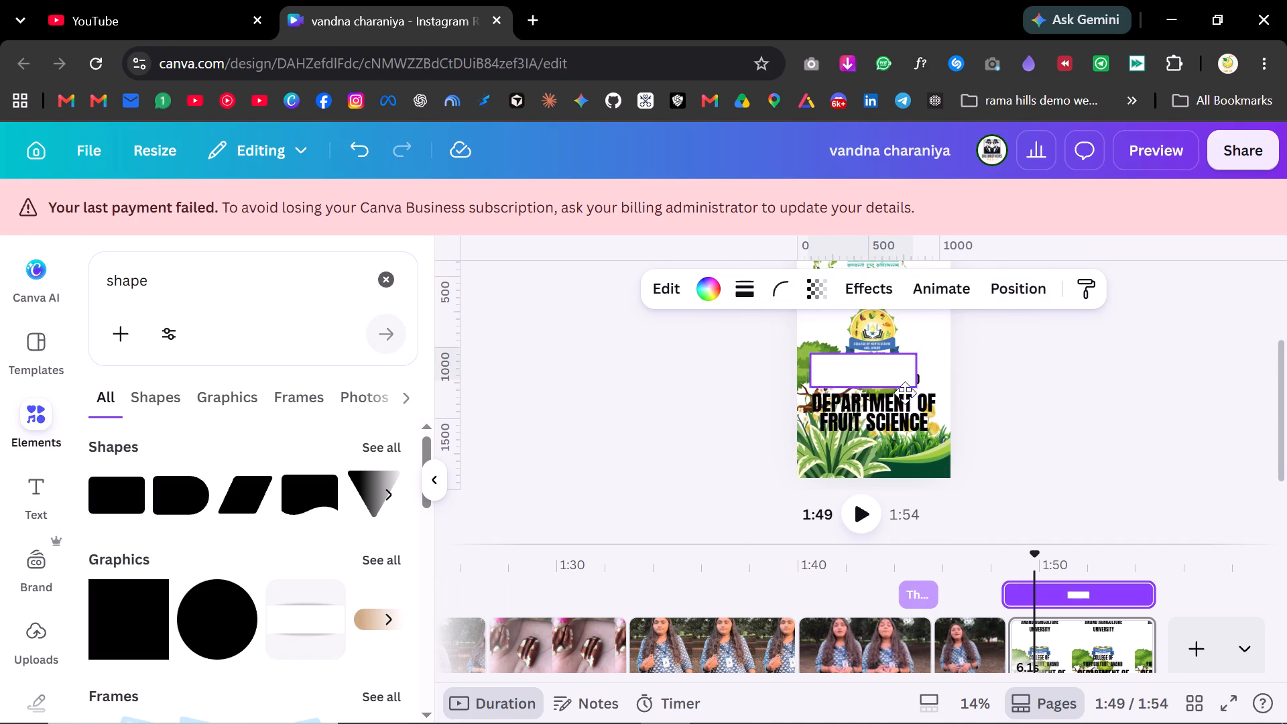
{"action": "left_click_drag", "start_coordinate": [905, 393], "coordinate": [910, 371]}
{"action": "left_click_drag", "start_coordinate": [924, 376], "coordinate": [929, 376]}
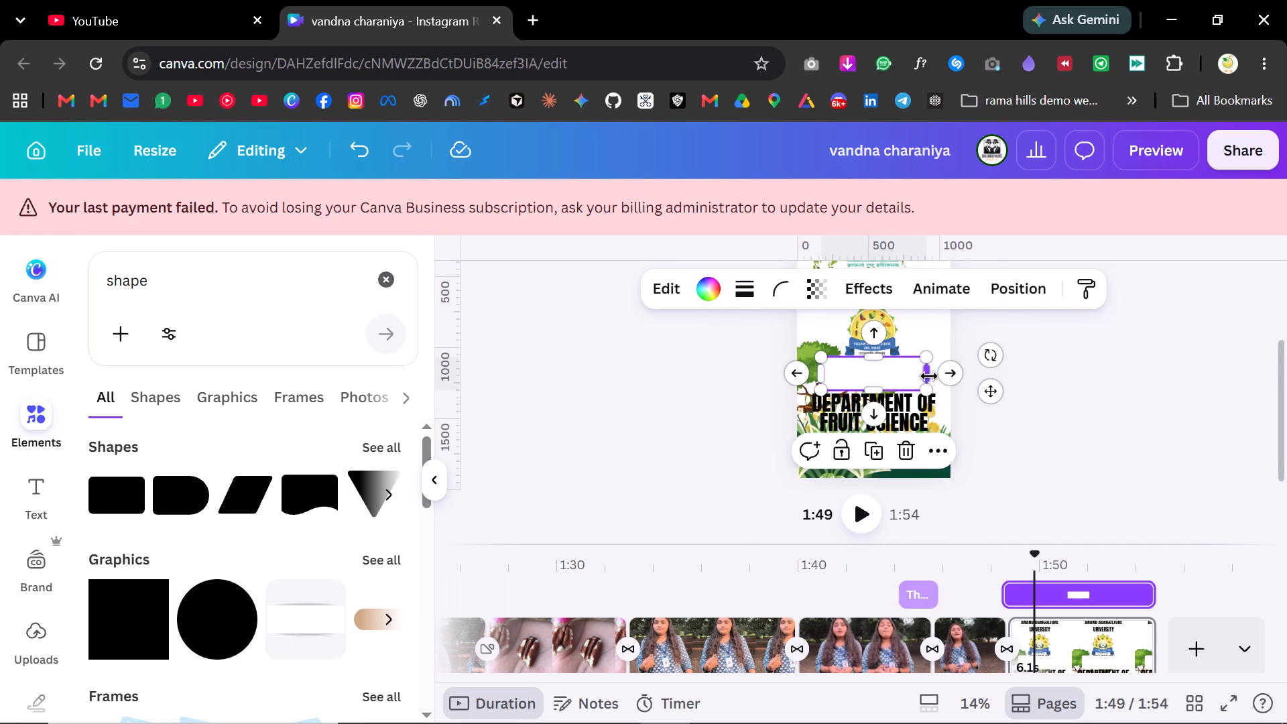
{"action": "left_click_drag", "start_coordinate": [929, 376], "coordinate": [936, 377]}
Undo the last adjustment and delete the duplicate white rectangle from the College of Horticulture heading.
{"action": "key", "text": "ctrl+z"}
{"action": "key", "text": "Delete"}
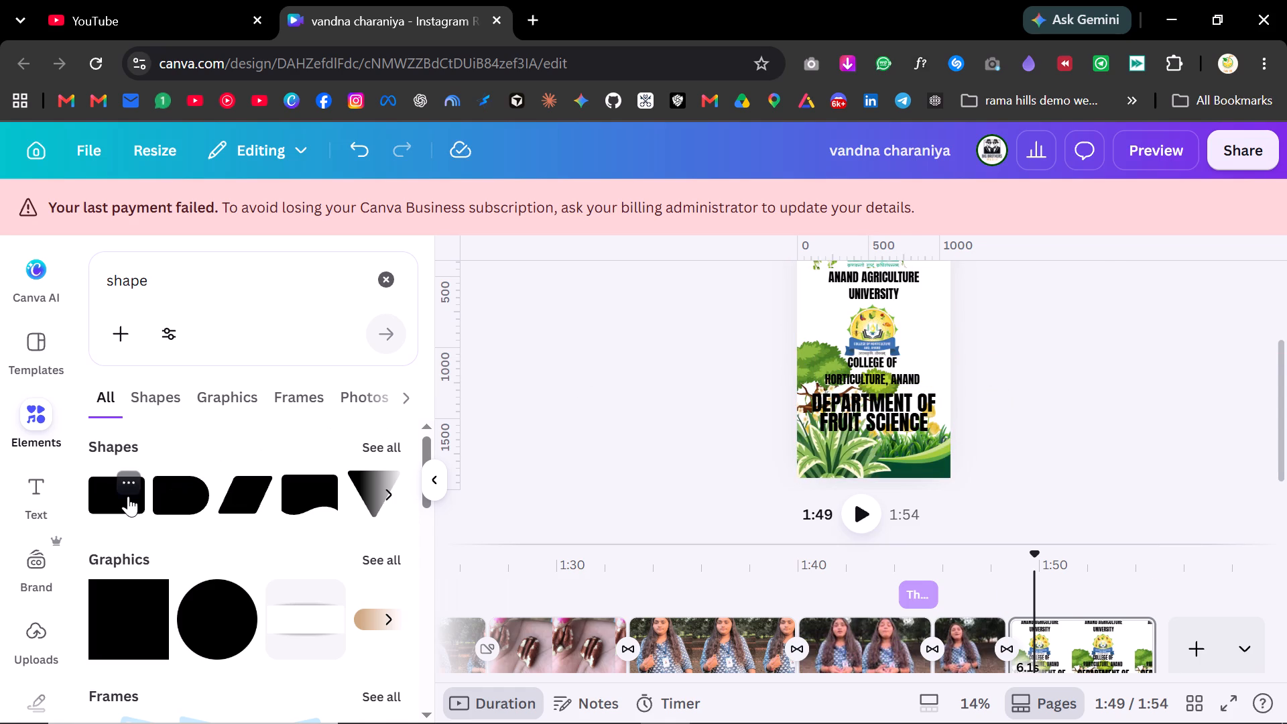
Add another solid black rounded rectangle shape to the closing page.
{"action": "scroll", "coordinate": [1154, 281], "scroll_direction": "up", "scroll_amount": 2}
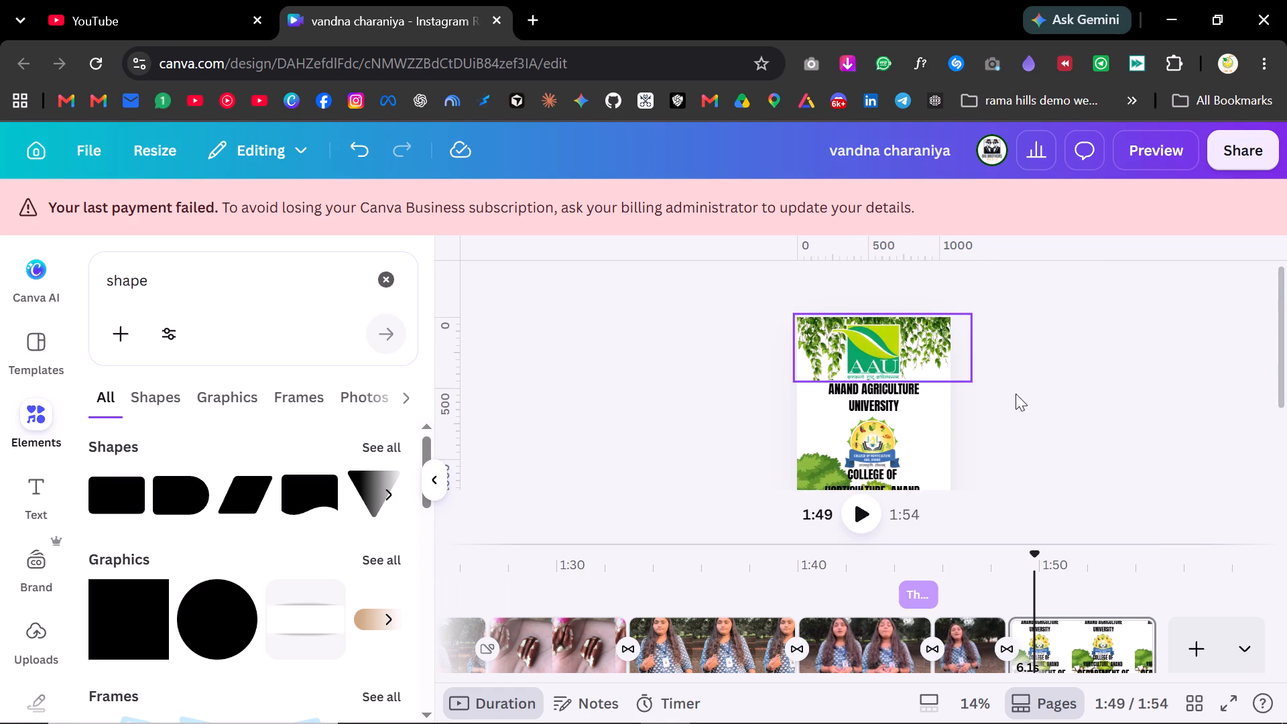
{"action": "scroll", "coordinate": [1016, 394], "scroll_direction": "up", "scroll_amount": 4, "text": "ctrl"}
{"action": "scroll", "coordinate": [1014, 394], "scroll_direction": "down", "scroll_amount": 3}
{"action": "scroll", "coordinate": [1014, 392], "scroll_direction": "up", "scroll_amount": 1}
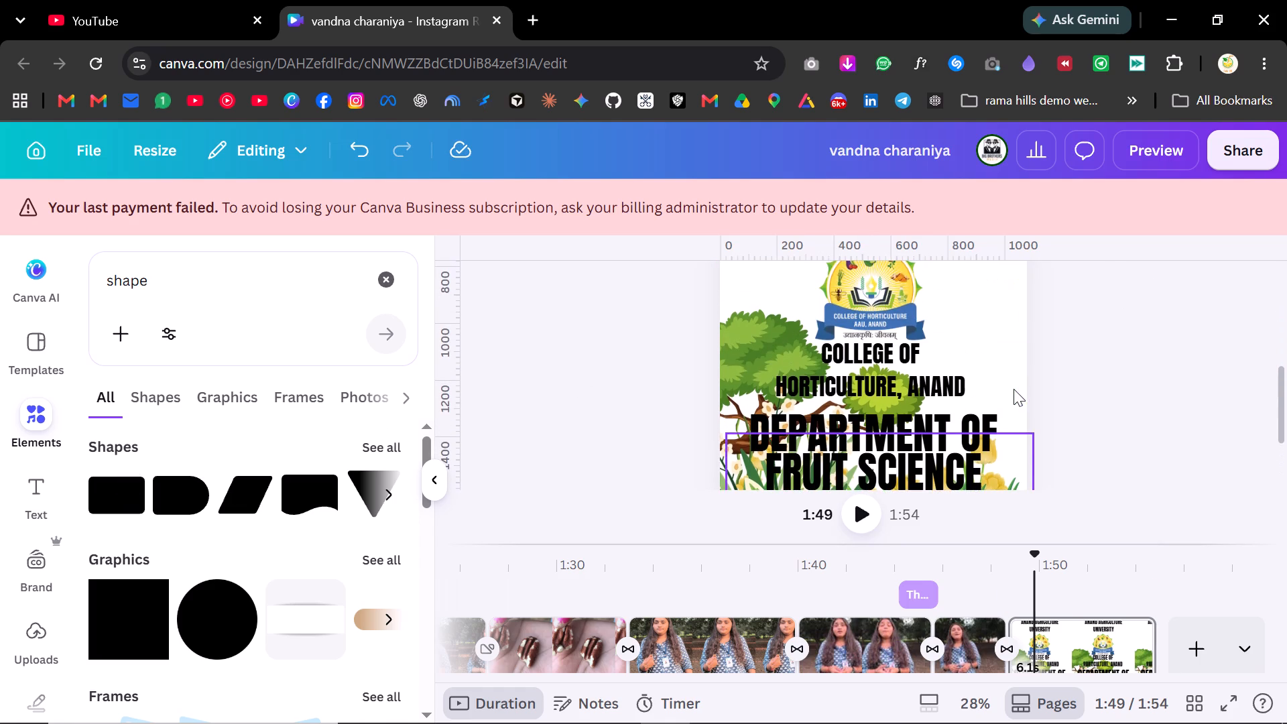
{"action": "scroll", "coordinate": [935, 379], "scroll_direction": "down", "scroll_amount": 1}
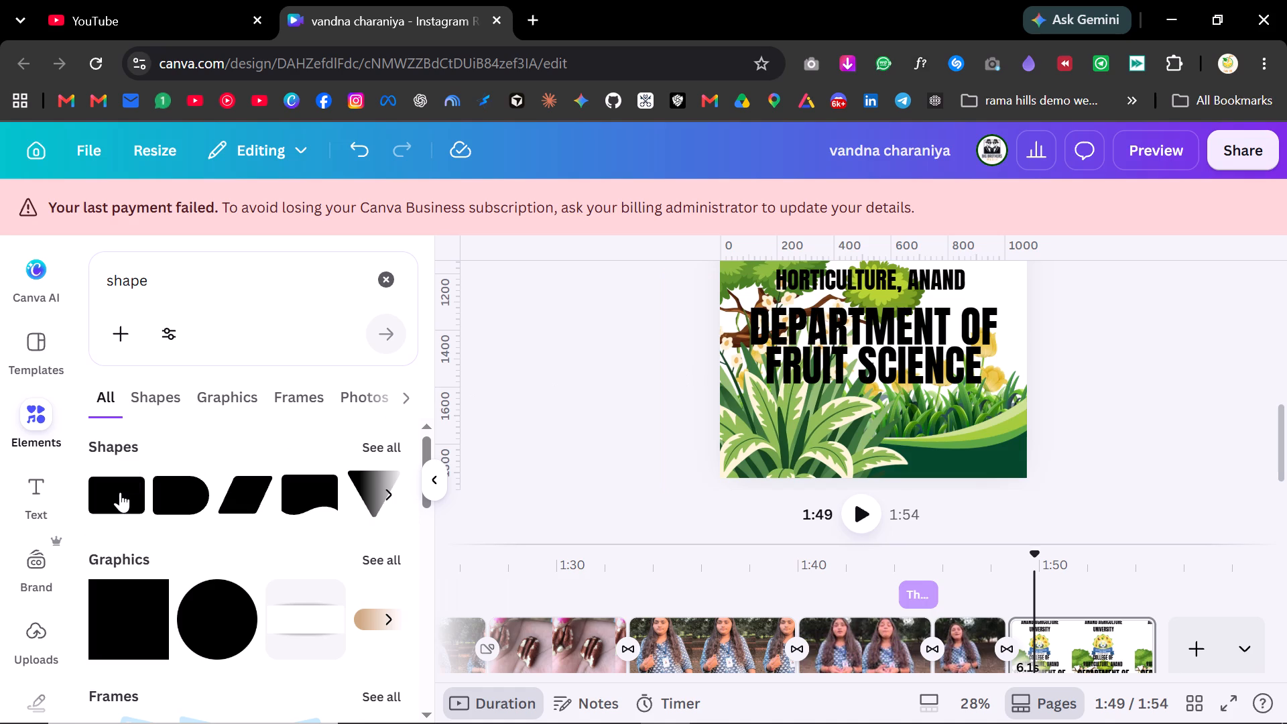
{"action": "left_click", "coordinate": [115, 497]}
{"action": "scroll", "coordinate": [989, 308], "scroll_direction": "down", "scroll_amount": 3, "text": "ctrl"}
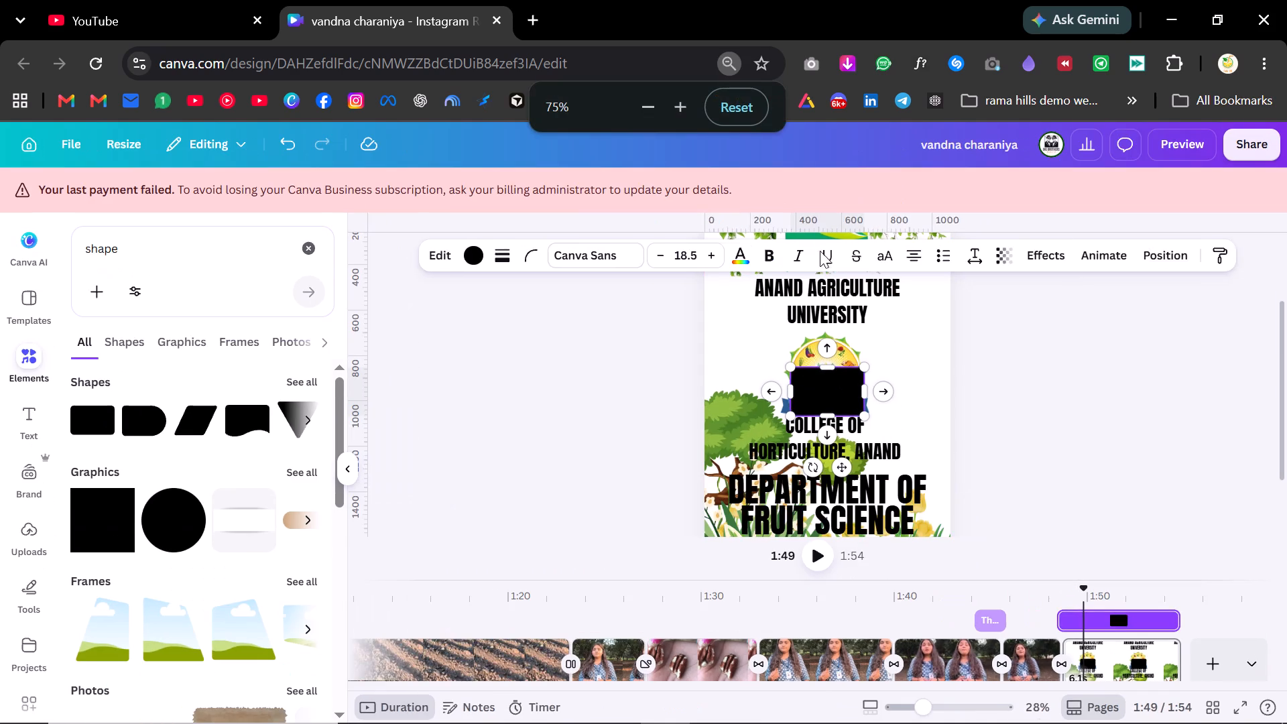
{"action": "left_click", "coordinate": [739, 105]}
{"action": "left_click", "coordinate": [1100, 353]}
Move the black rectangle onto the Department of Fruit Science heading and stretch it to cover both text lines.
{"action": "scroll", "coordinate": [1059, 393], "scroll_direction": "down", "scroll_amount": 2}
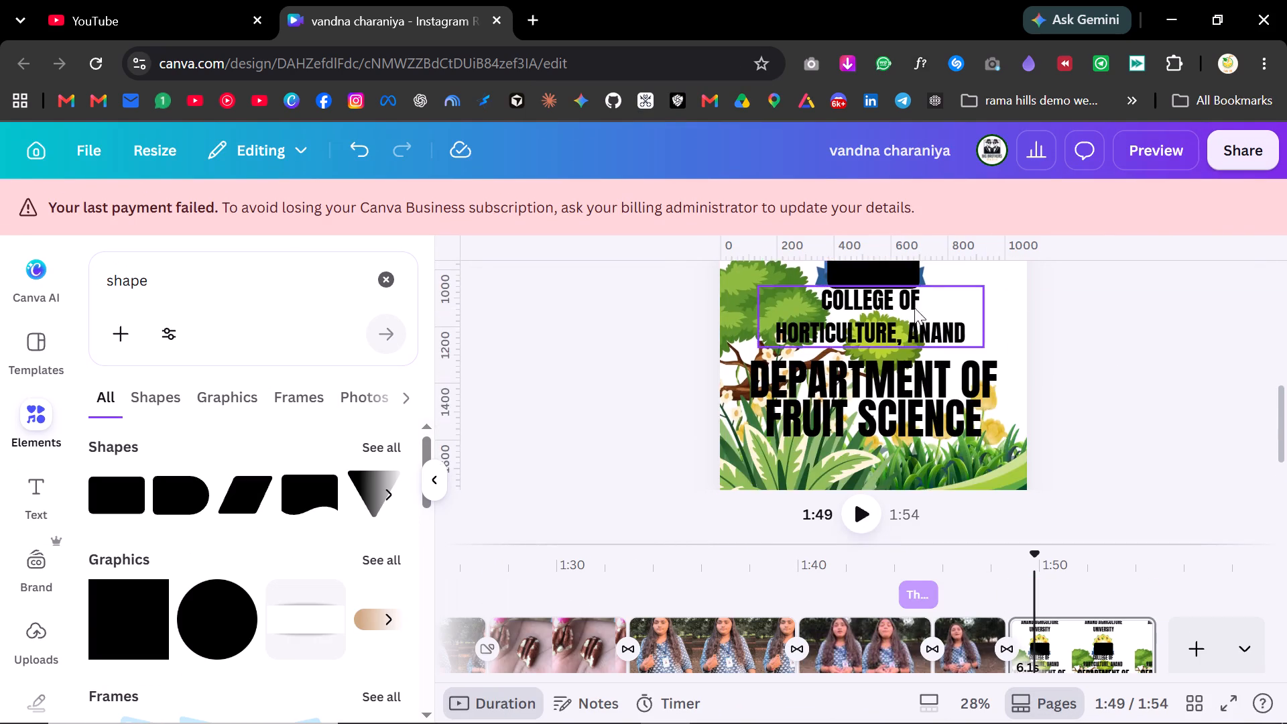
{"action": "scroll", "coordinate": [912, 303], "scroll_direction": "up", "scroll_amount": 1}
{"action": "scroll", "coordinate": [882, 363], "scroll_direction": "down", "scroll_amount": 1}
{"action": "scroll", "coordinate": [881, 359], "scroll_direction": "down", "scroll_amount": 2, "text": "ctrl"}
{"action": "scroll", "coordinate": [875, 320], "scroll_direction": "up", "scroll_amount": 1}
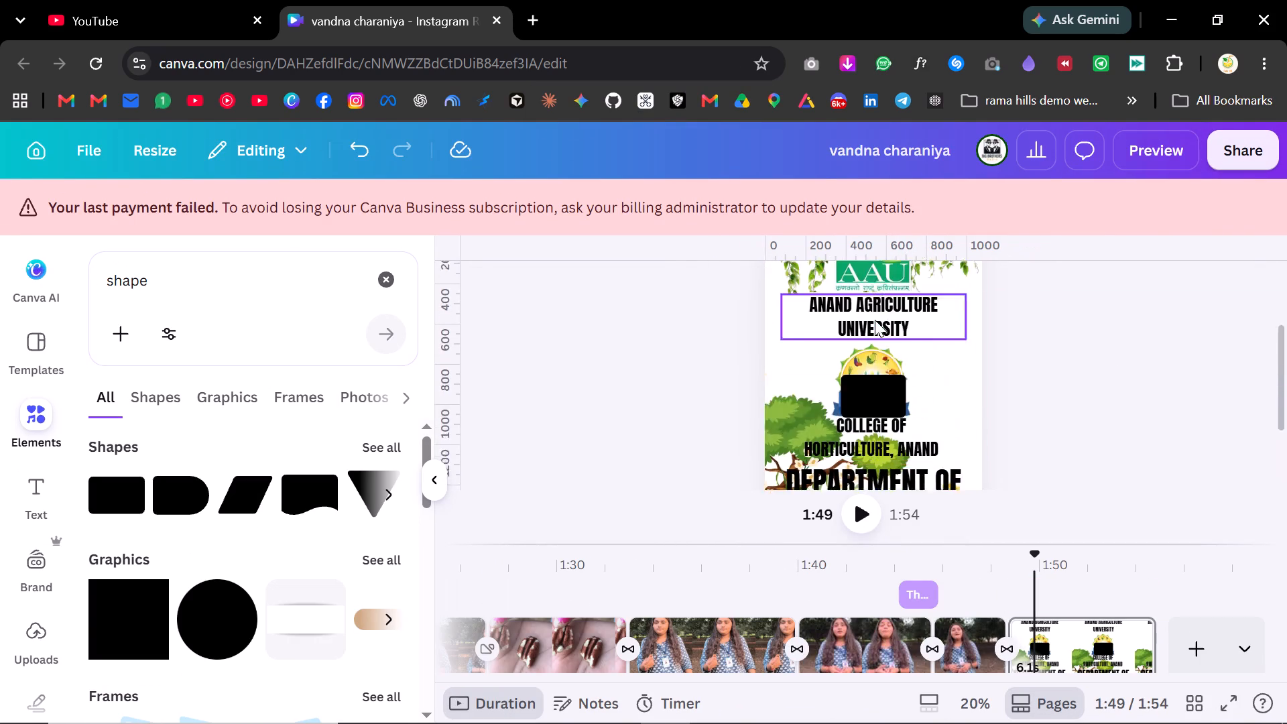
{"action": "scroll", "coordinate": [875, 320], "scroll_direction": "down", "scroll_amount": 2}
{"action": "left_click_drag", "start_coordinate": [871, 280], "coordinate": [819, 391]}
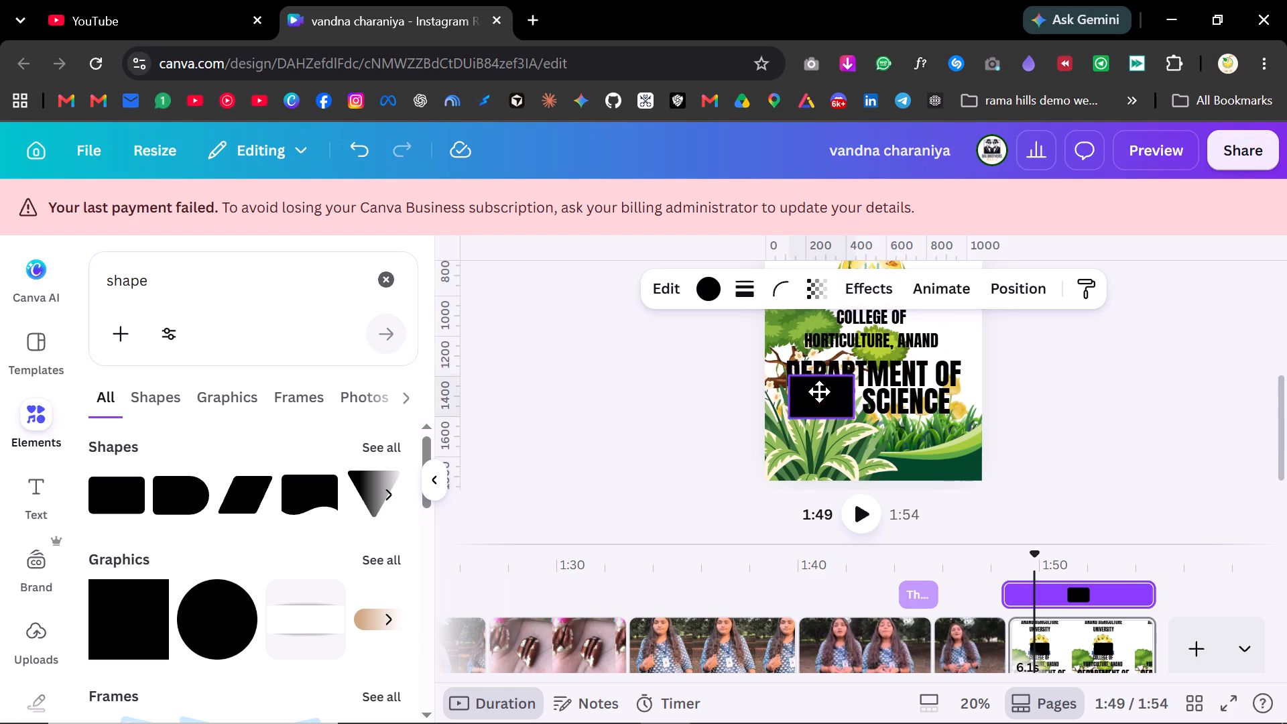
{"action": "left_click_drag", "start_coordinate": [819, 391], "coordinate": [810, 369]}
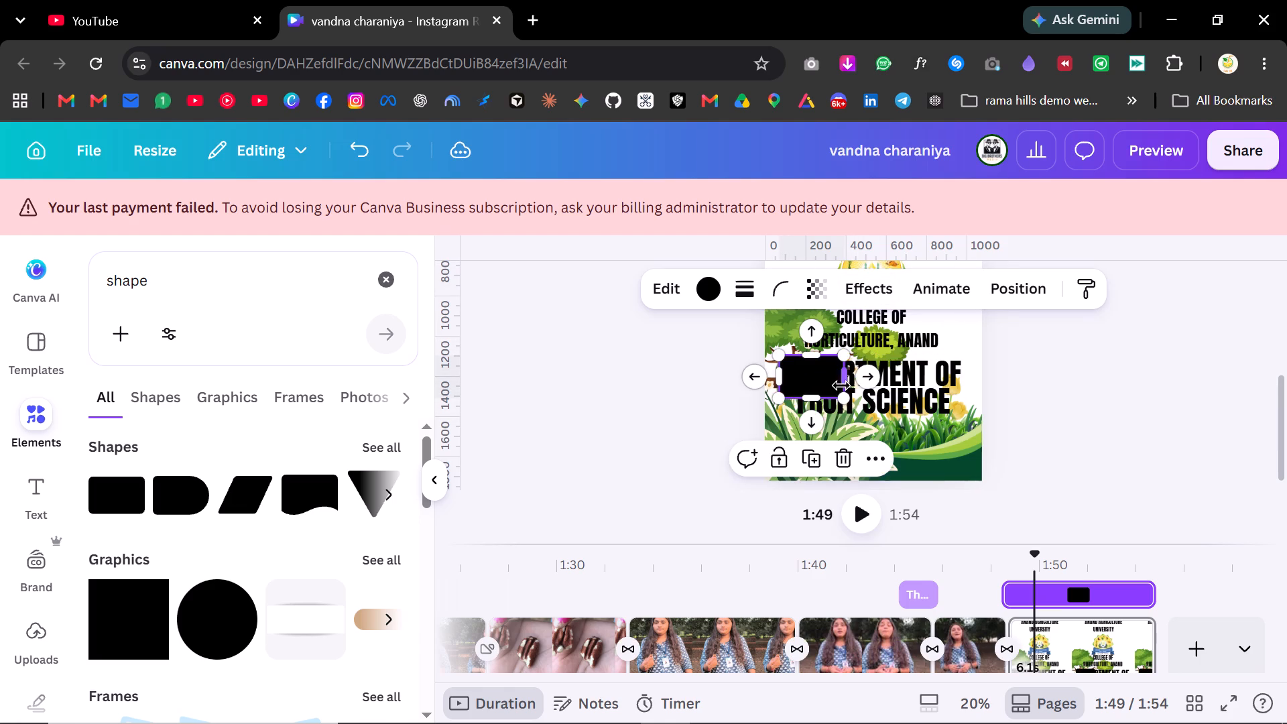
{"action": "left_click_drag", "start_coordinate": [848, 400], "coordinate": [938, 363]}
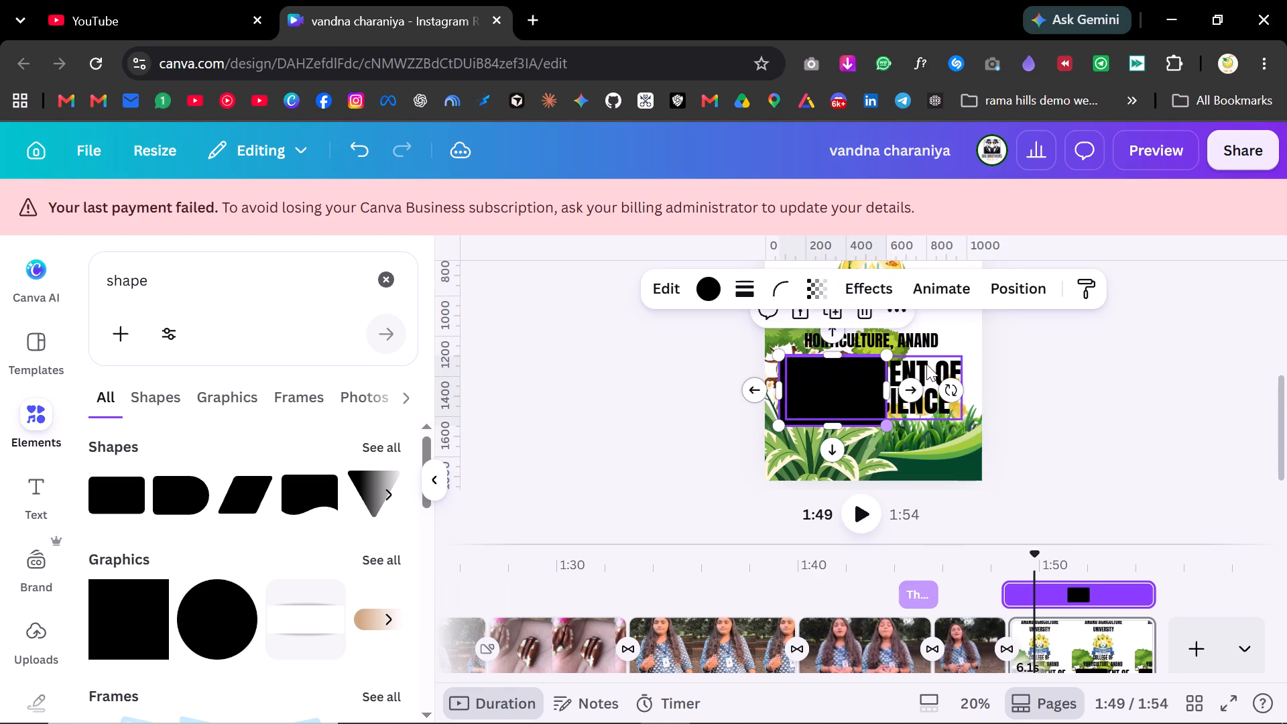
{"action": "left_click_drag", "start_coordinate": [891, 387], "coordinate": [968, 383]}
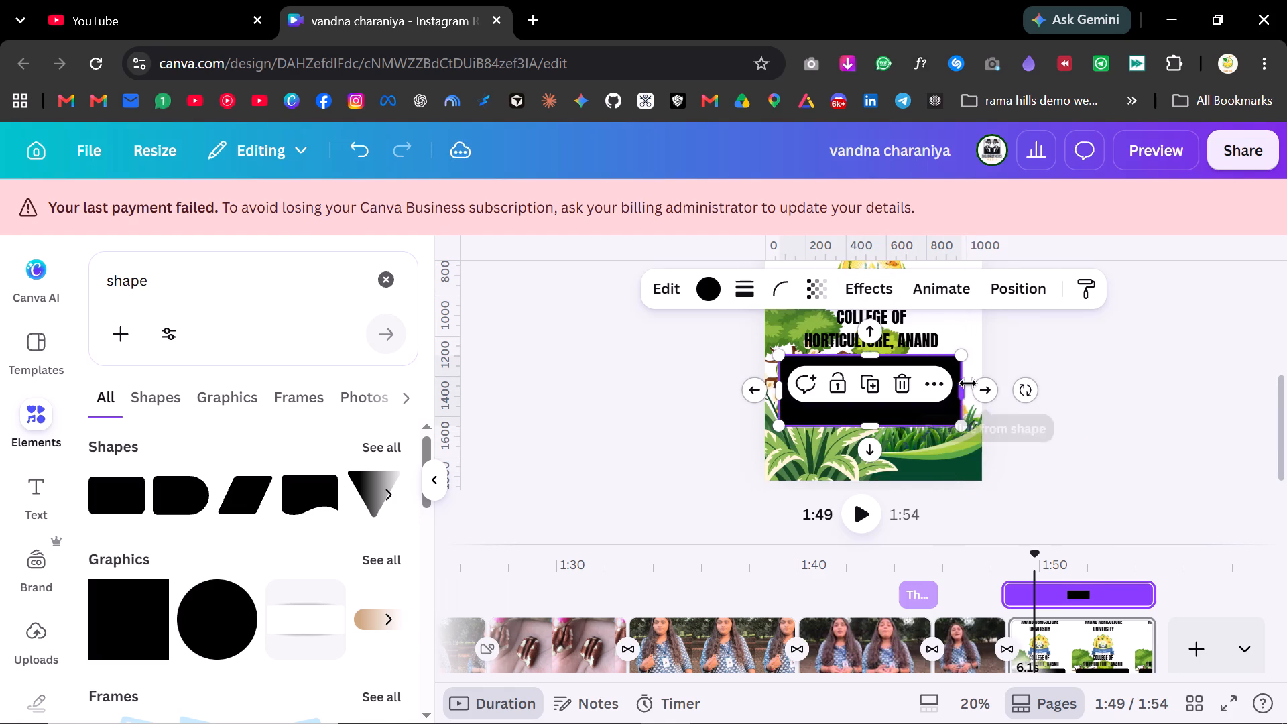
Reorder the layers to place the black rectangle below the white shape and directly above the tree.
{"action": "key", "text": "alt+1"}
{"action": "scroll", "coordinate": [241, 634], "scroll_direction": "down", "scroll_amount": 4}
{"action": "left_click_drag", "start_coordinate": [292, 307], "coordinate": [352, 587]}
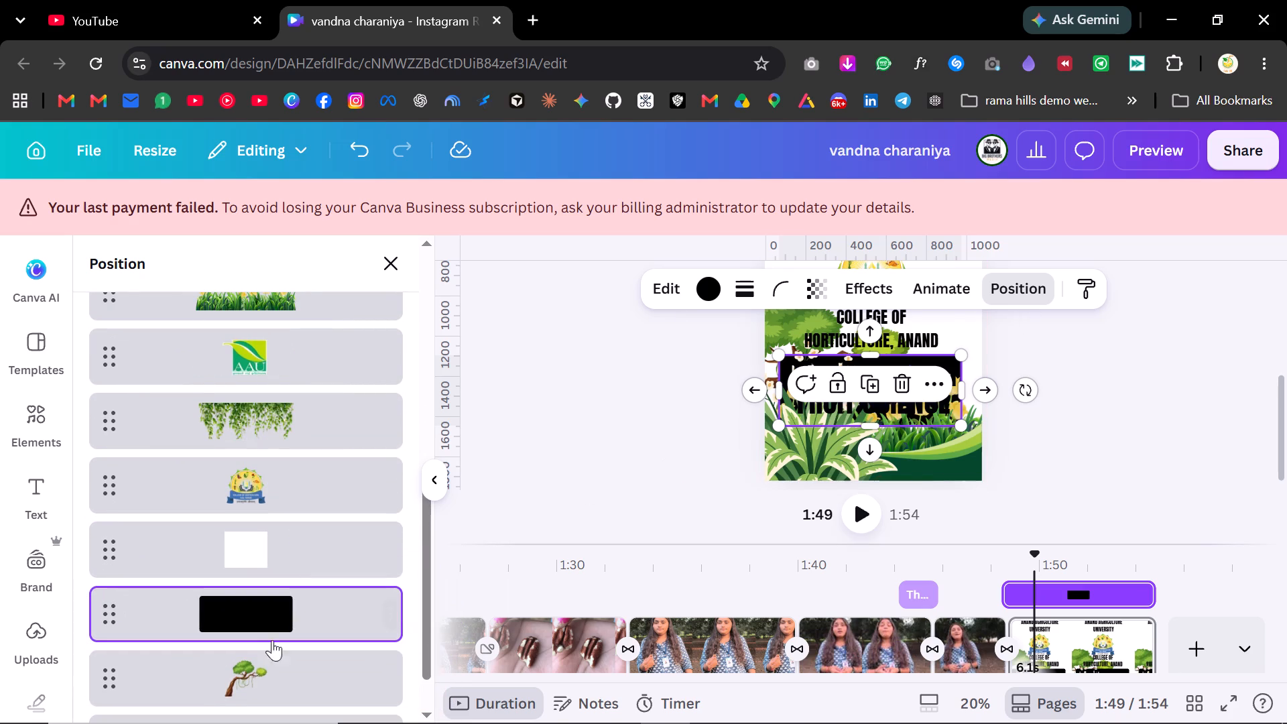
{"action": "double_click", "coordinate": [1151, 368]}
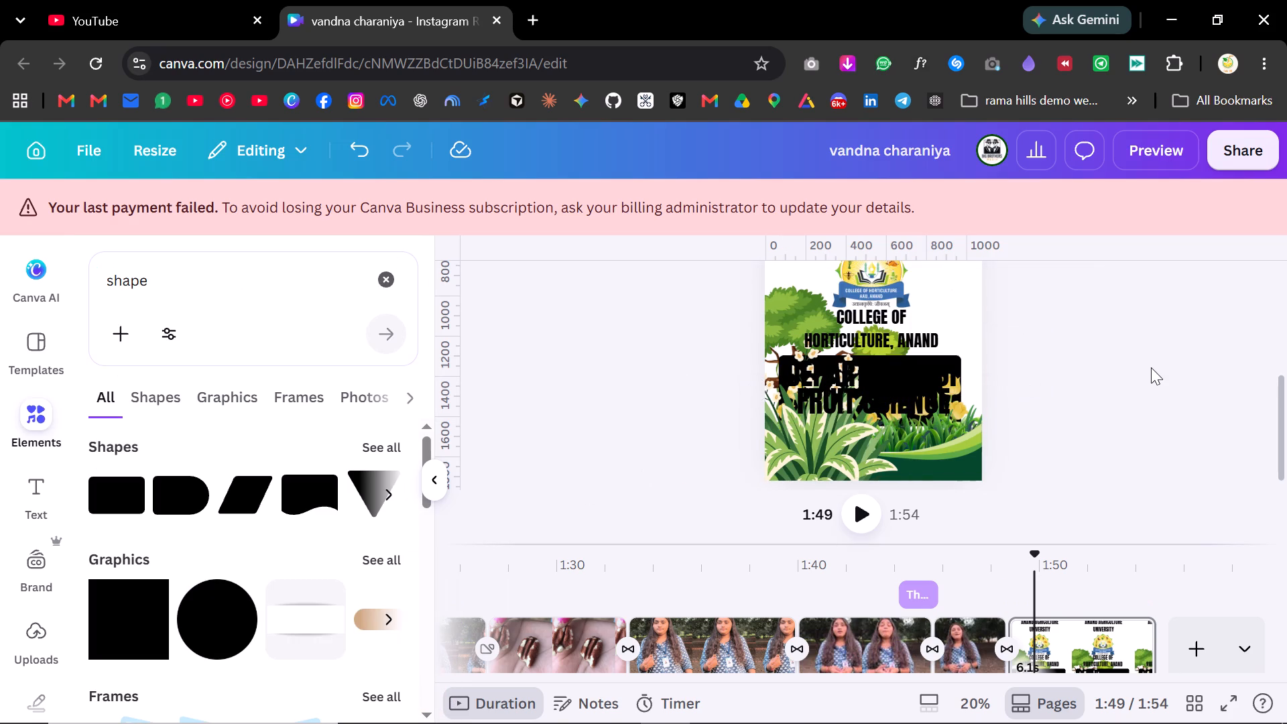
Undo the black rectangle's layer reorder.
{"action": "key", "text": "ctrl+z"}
Show the page's layers and select the Department of Fruit Science heading over the black rectangle.
{"action": "key", "text": "alt+1"}
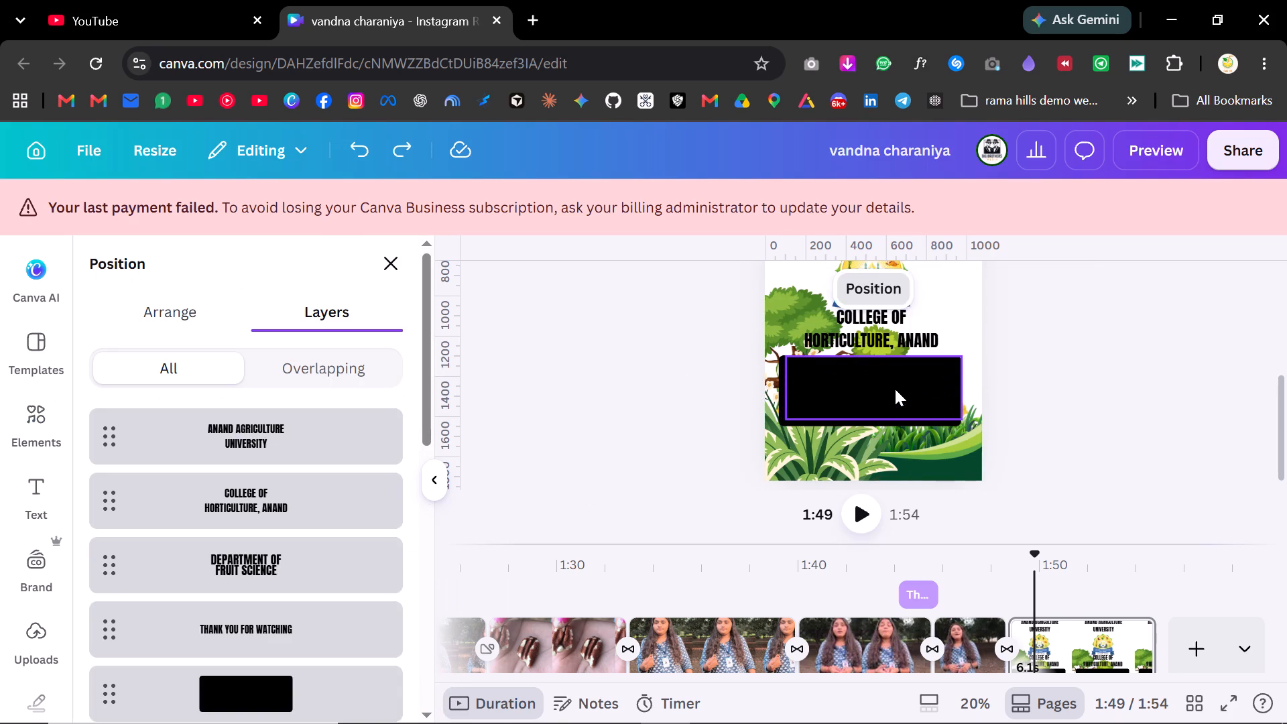
{"action": "left_click", "coordinate": [895, 389]}
{"action": "left_click", "coordinate": [1103, 398]}
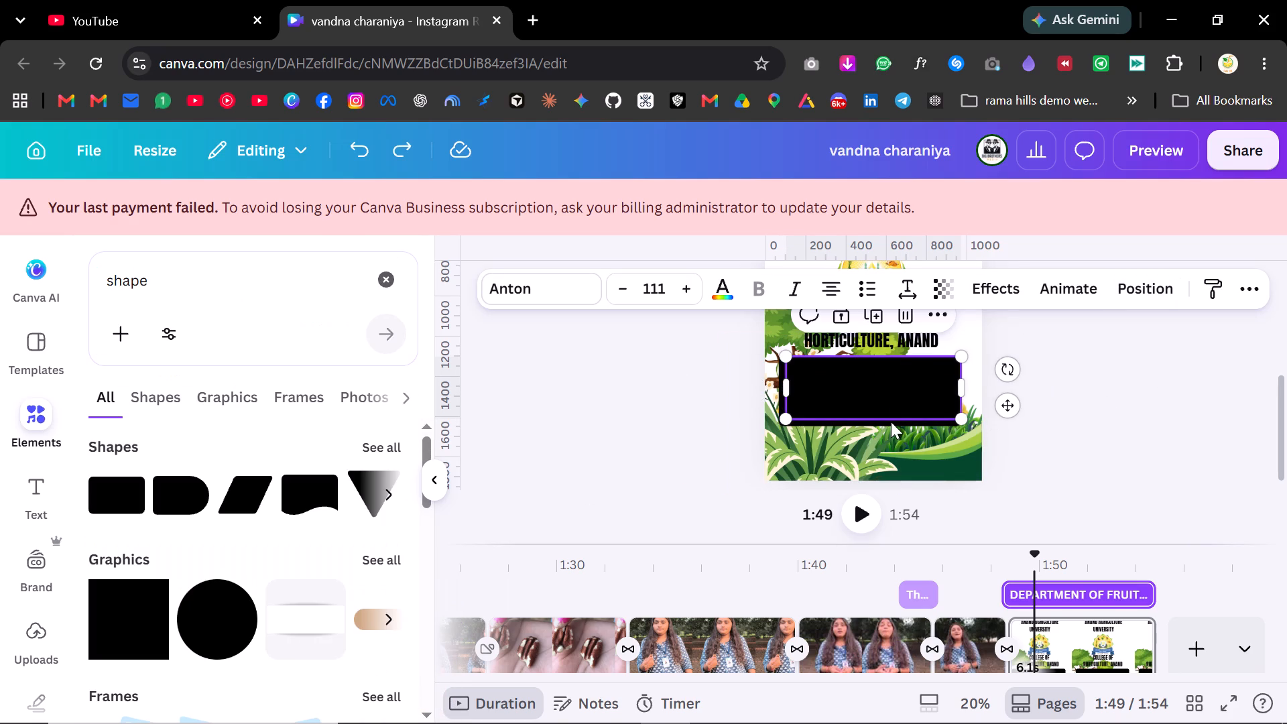
Change the black rectangle behind the Department of Fruit Science title to a white fill.
{"action": "left_click", "coordinate": [891, 421]}
{"action": "left_click", "coordinate": [486, 445]}
{"action": "scroll", "coordinate": [798, 460], "scroll_direction": "up", "scroll_amount": 4, "text": "ctrl"}
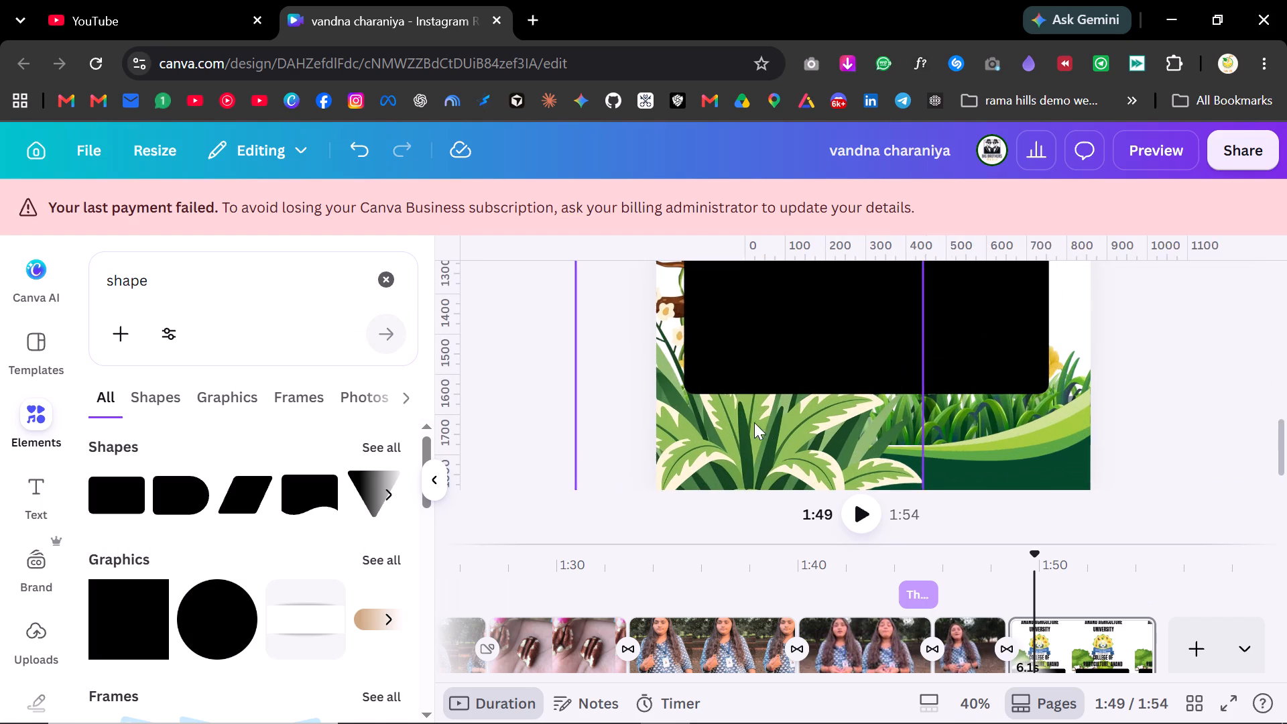
{"action": "left_click", "coordinate": [734, 393]}
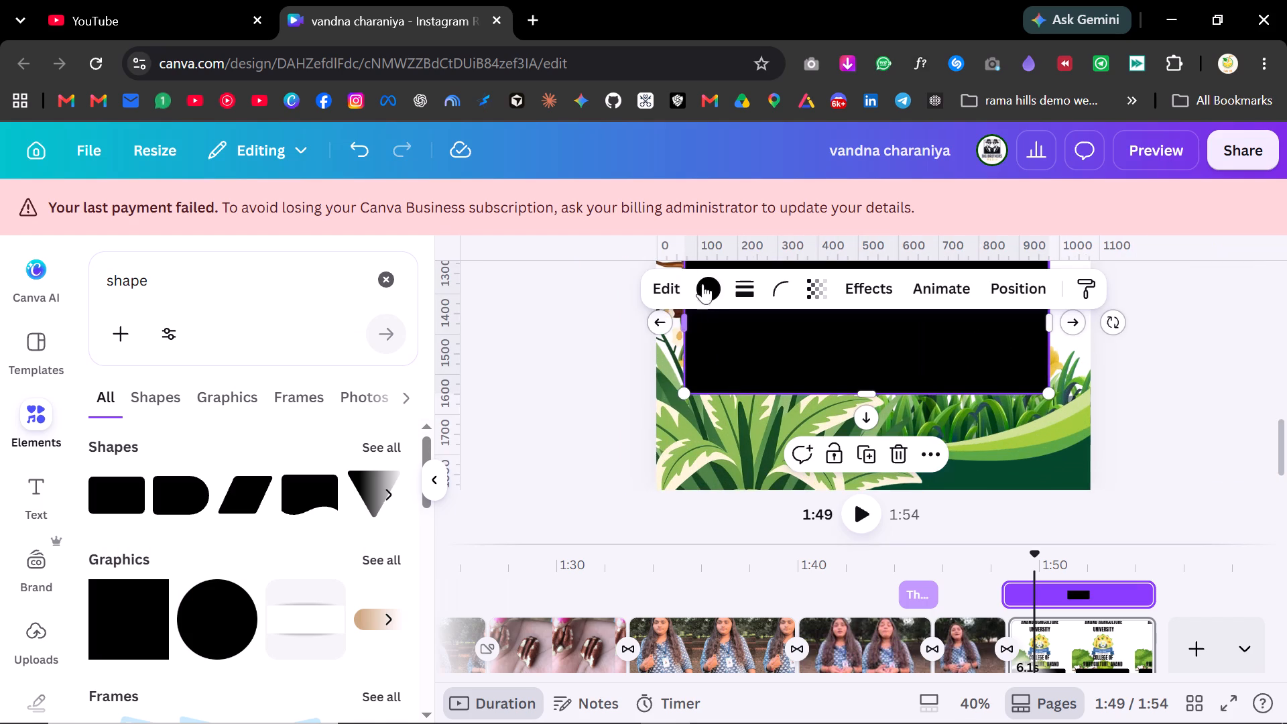
{"action": "left_click", "coordinate": [707, 291]}
{"action": "left_click", "coordinate": [357, 407]}
{"action": "left_click", "coordinate": [380, 405]}
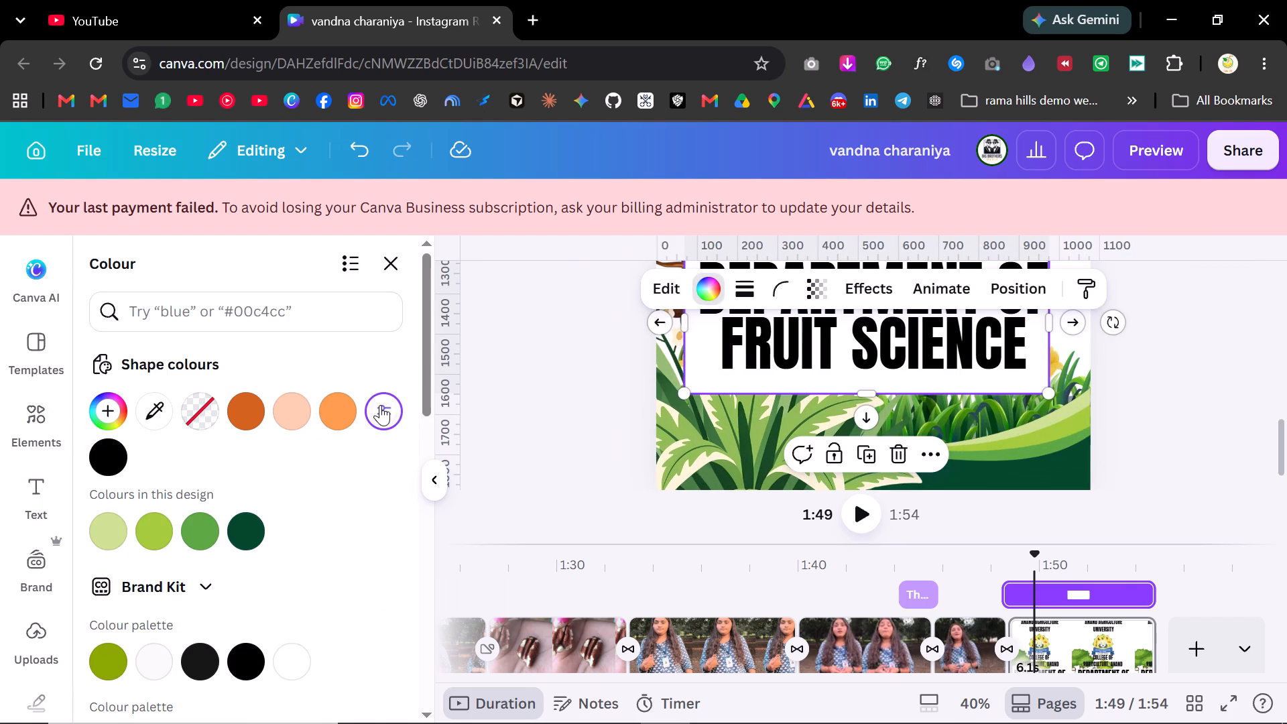
Centre the white rectangle behind the Department of Fruit Science title horizontally on the page.
{"action": "left_click", "coordinate": [1024, 296]}
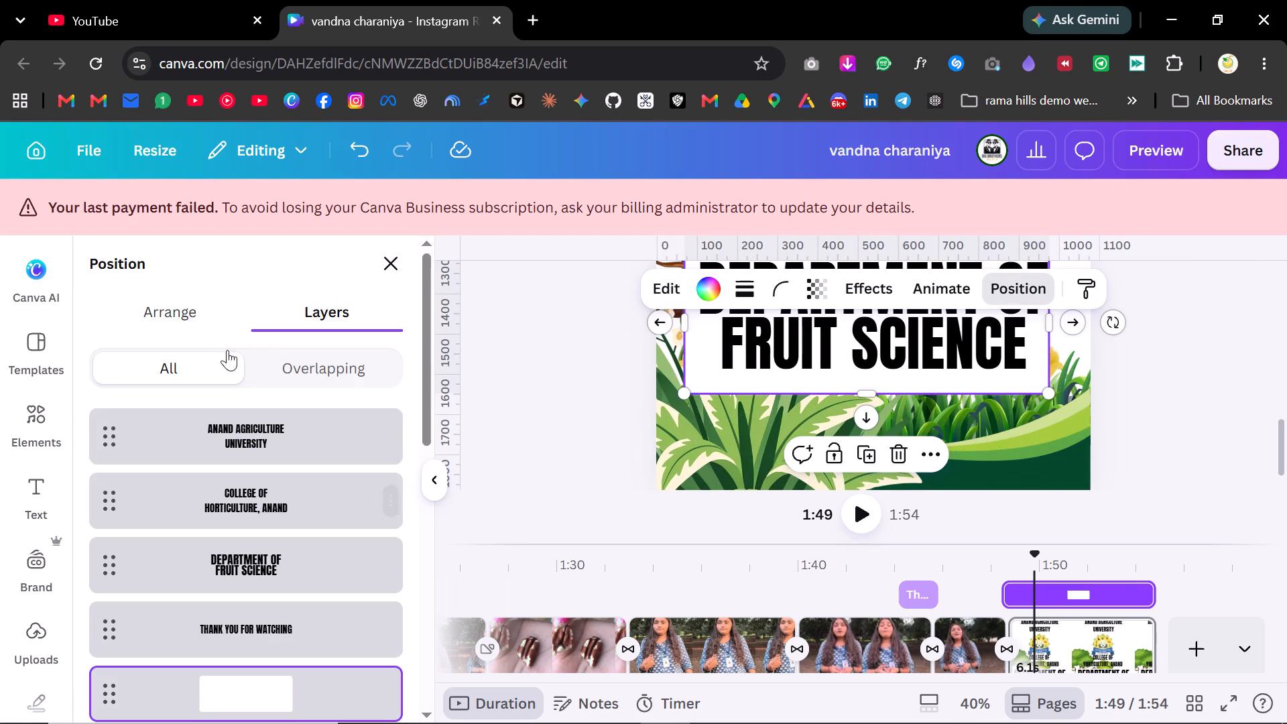
{"action": "left_click", "coordinate": [177, 316]}
{"action": "left_click", "coordinate": [316, 553]}
Resize the title's white rectangle to about 323 px high, widen it slightly beyond the text and centre it on the page again.
{"action": "scroll", "coordinate": [1158, 311], "scroll_direction": "up", "scroll_amount": 1}
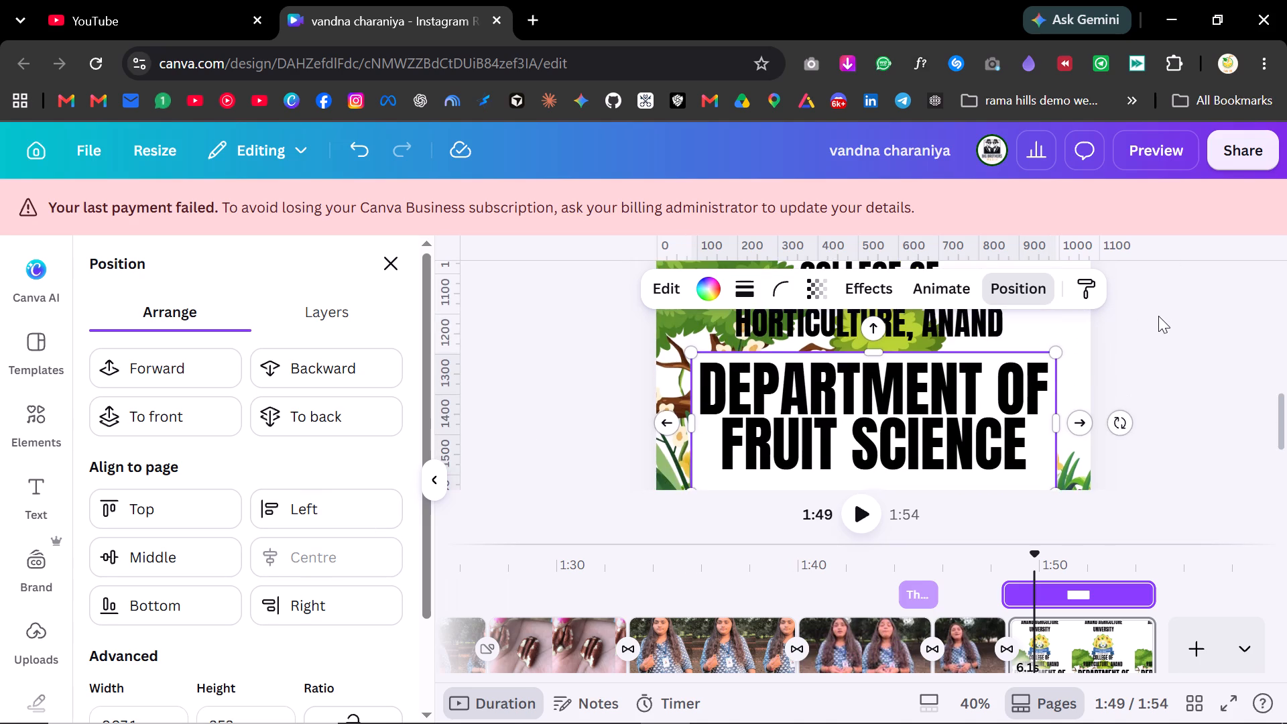
{"action": "scroll", "coordinate": [1144, 351], "scroll_direction": "down", "scroll_amount": 1}
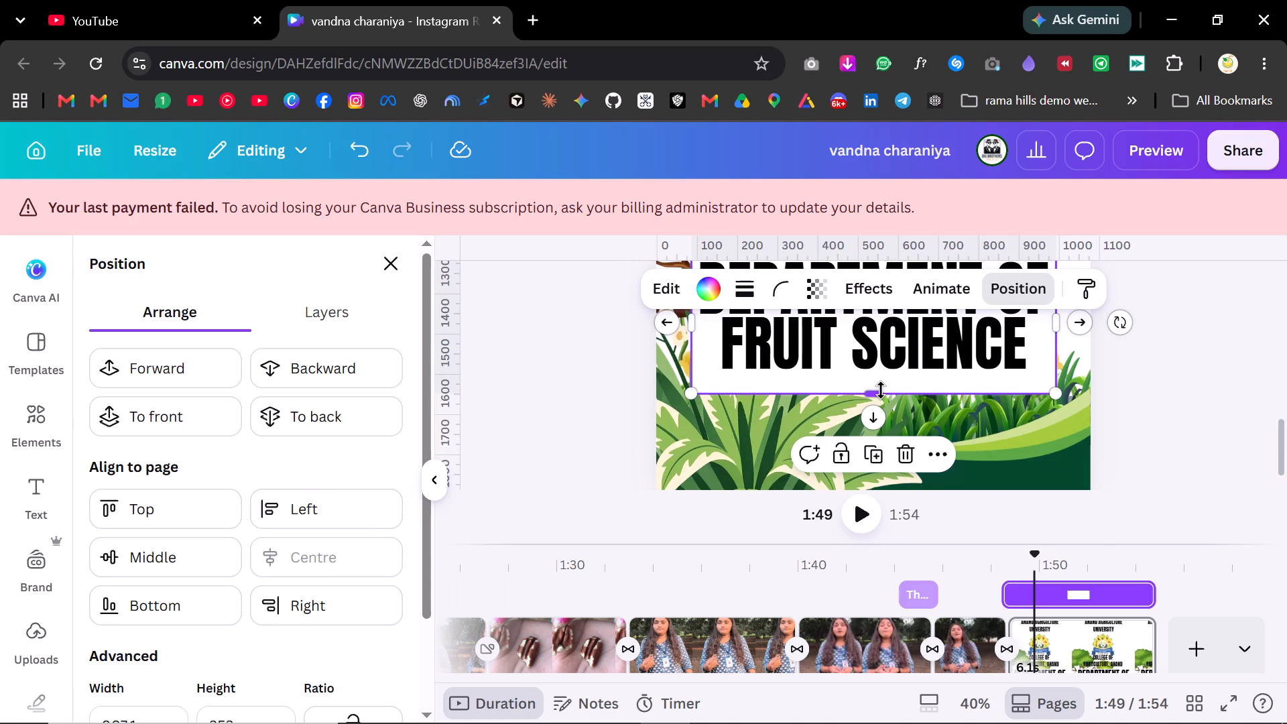
{"action": "left_click_drag", "start_coordinate": [881, 390], "coordinate": [884, 376]}
{"action": "scroll", "coordinate": [884, 376], "scroll_direction": "up", "scroll_amount": 1}
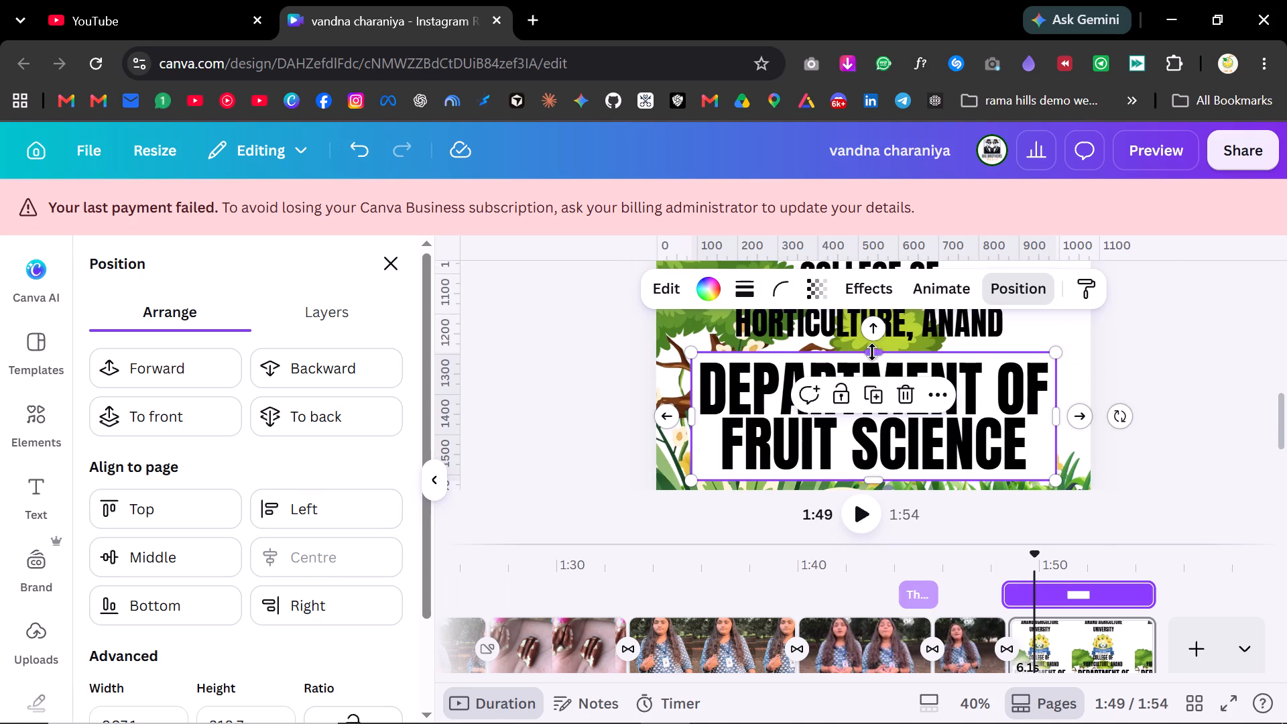
{"action": "left_click_drag", "start_coordinate": [869, 345], "coordinate": [878, 343]}
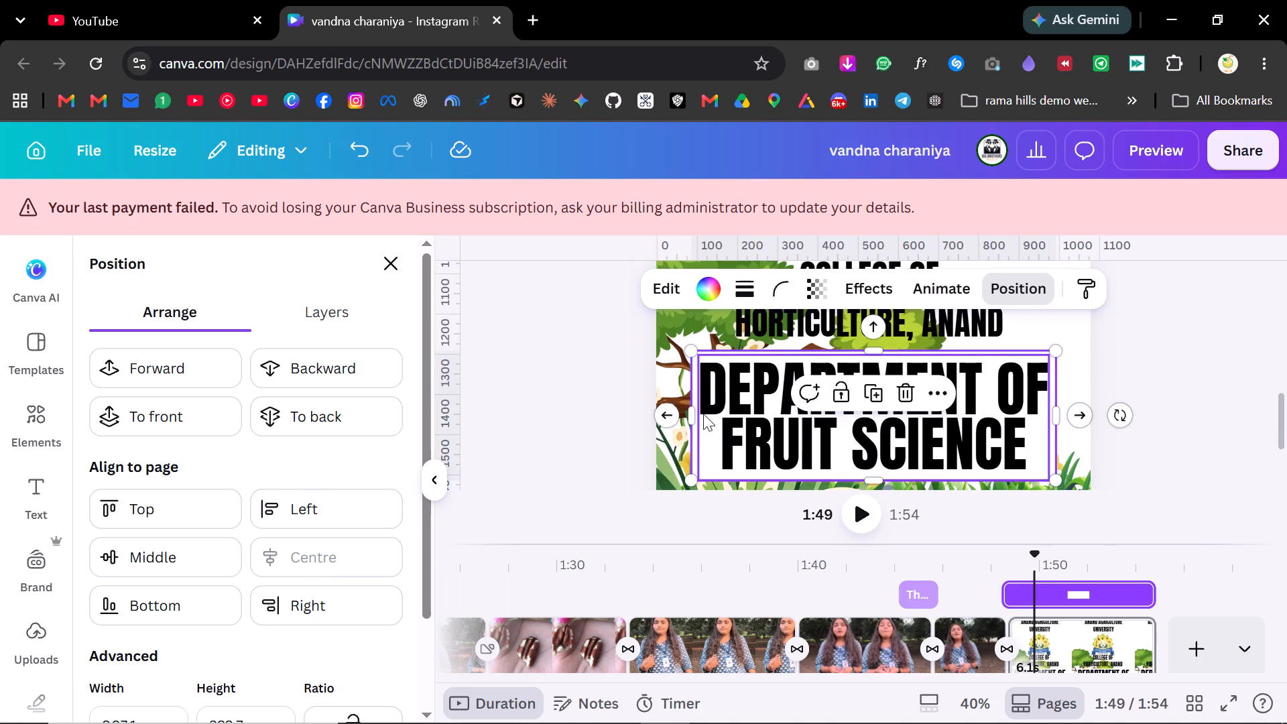
{"action": "left_click_drag", "start_coordinate": [690, 416], "coordinate": [672, 418]}
{"action": "left_click", "coordinate": [308, 555]}
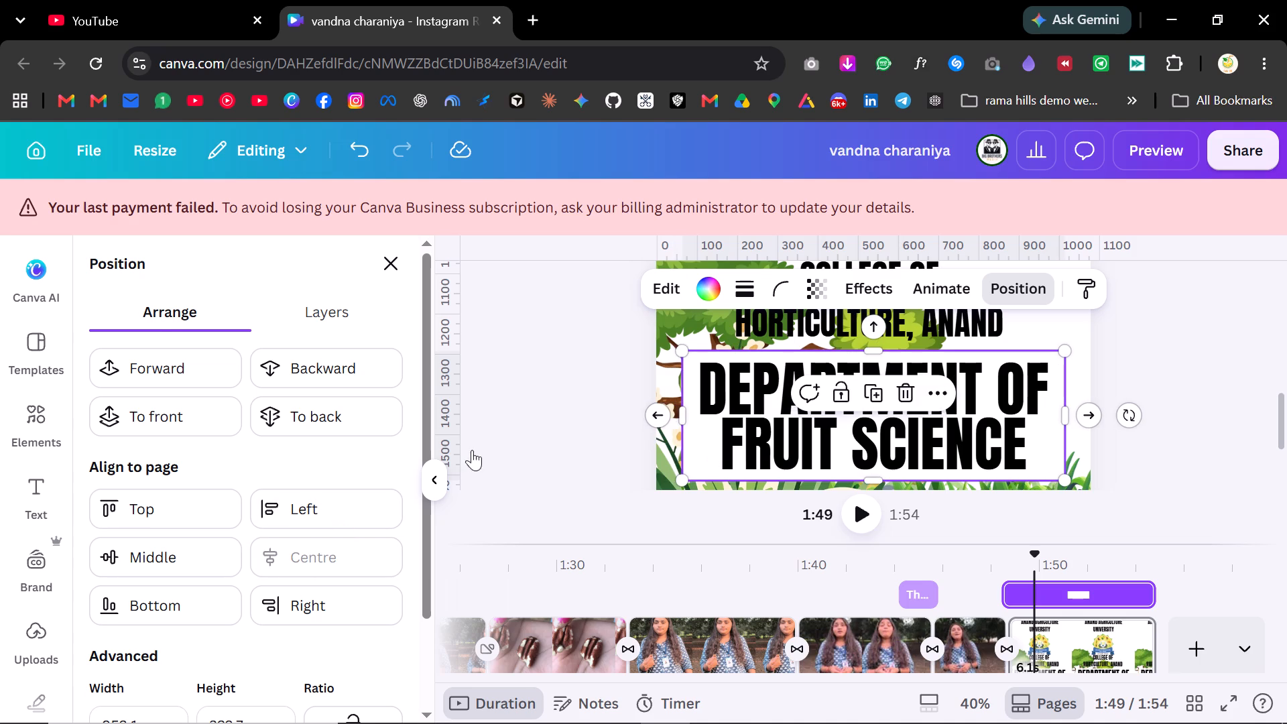
{"action": "triple_click", "coordinate": [537, 410]}
Duplicate the title's white rectangle, move the copy onto the College of Horticulture, Anand heading and narrow both sides towards the text.
{"action": "left_click", "coordinate": [688, 436]}
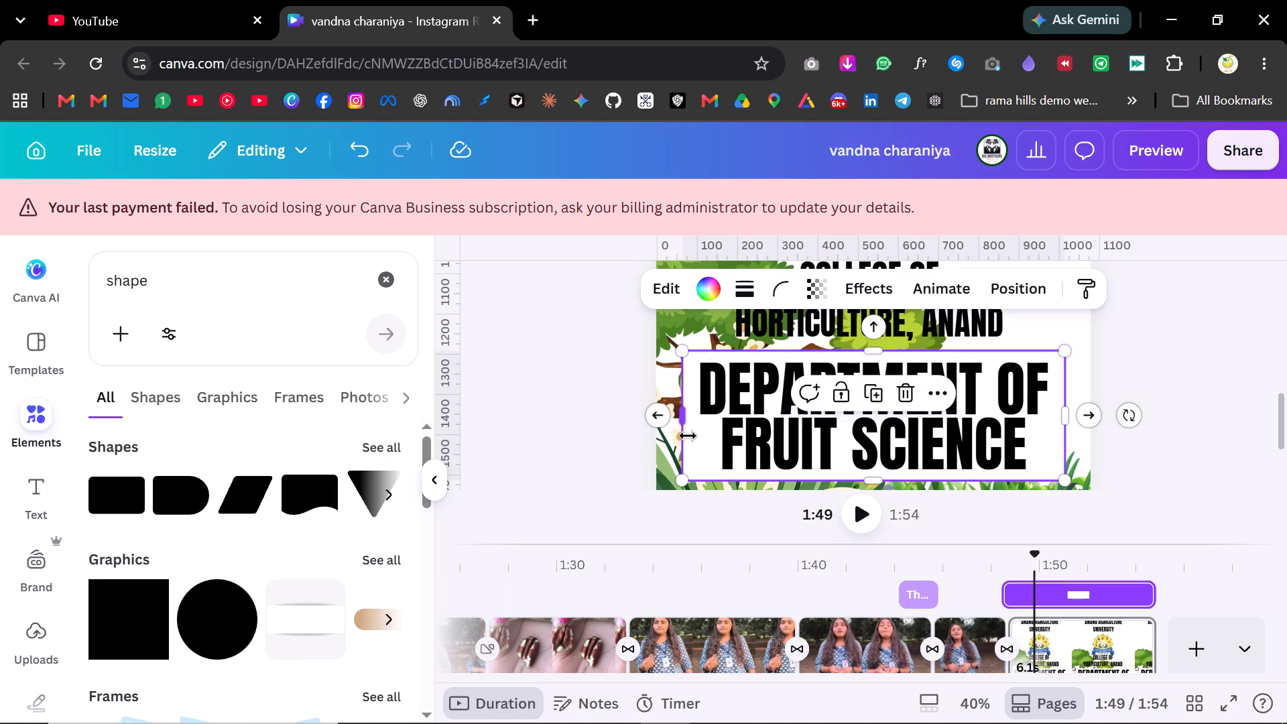
{"action": "key", "text": "ctrl+d"}
{"action": "scroll", "coordinate": [897, 435], "scroll_direction": "up", "scroll_amount": 1}
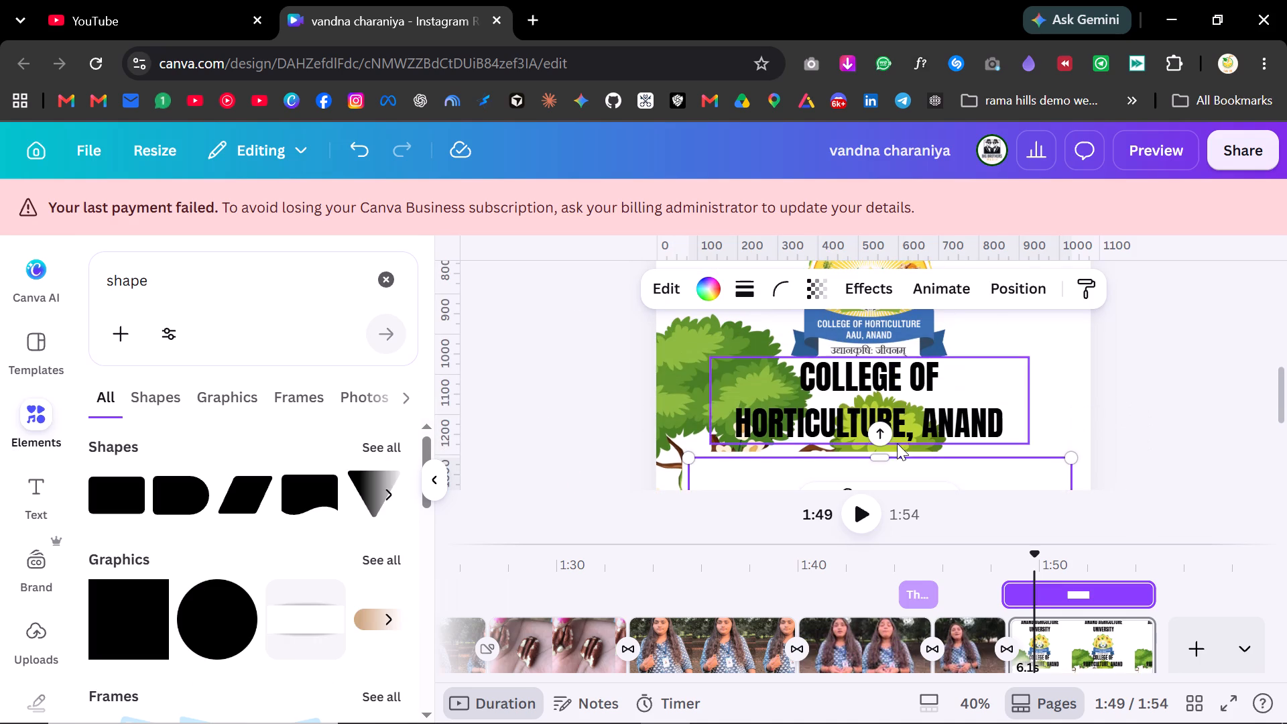
{"action": "left_click_drag", "start_coordinate": [918, 487], "coordinate": [911, 345]}
{"action": "left_click_drag", "start_coordinate": [1066, 351], "coordinate": [1016, 362]}
{"action": "left_click_drag", "start_coordinate": [686, 380], "coordinate": [707, 371]}
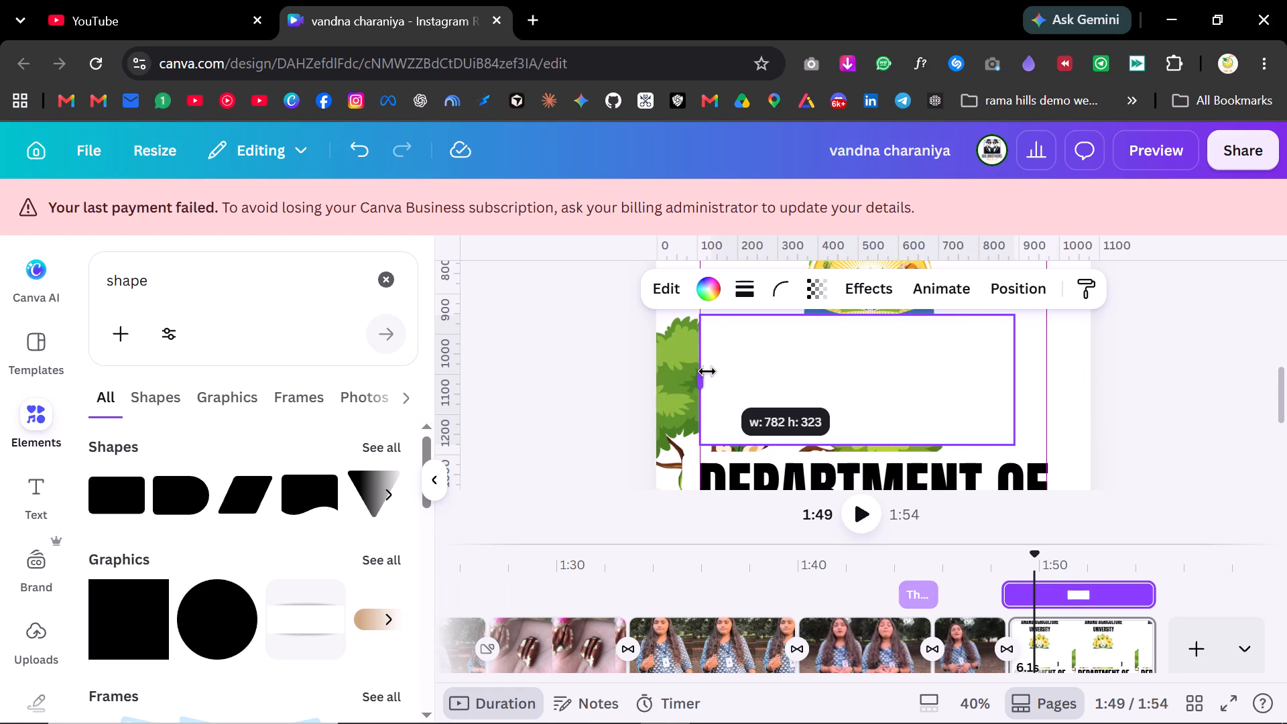
{"action": "left_click_drag", "start_coordinate": [707, 371], "coordinate": [718, 375]}
Reorder the copied rectangle's layer beneath the heading texts and lower its top edge to just above the College of Horticulture heading.
{"action": "key", "text": "alt+1"}
{"action": "left_click_drag", "start_coordinate": [241, 438], "coordinate": [293, 454]}
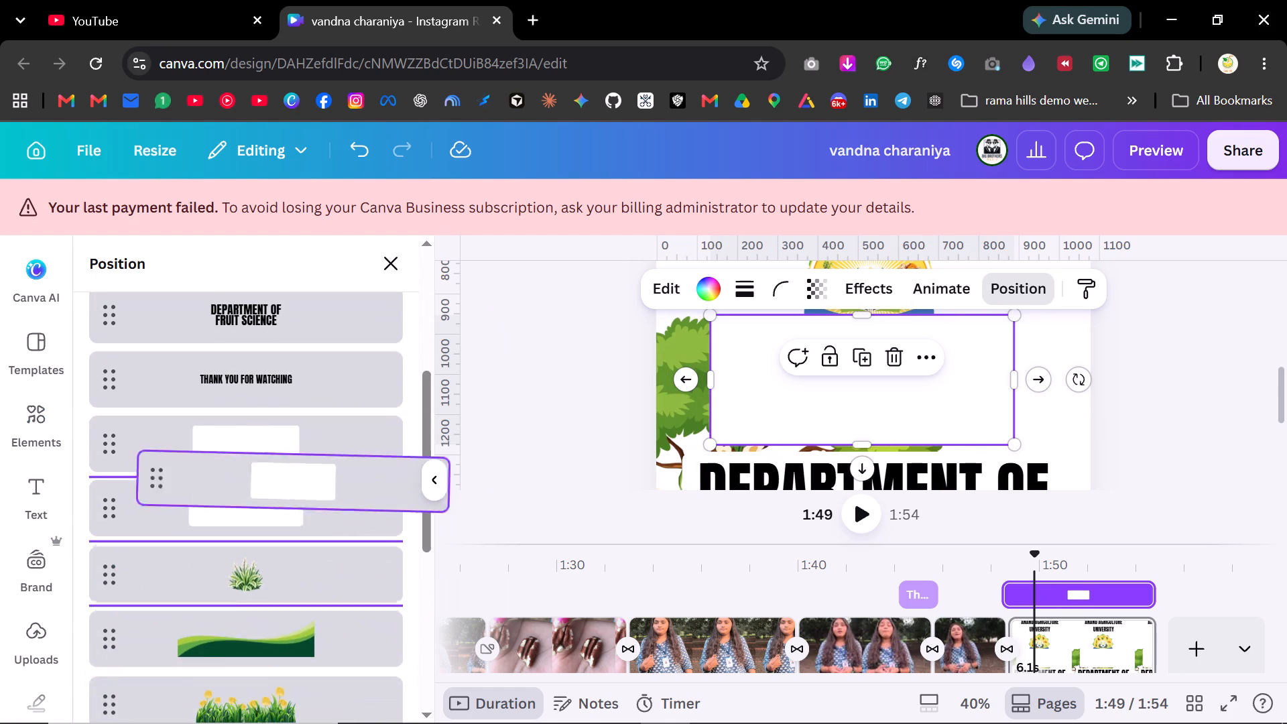
{"action": "left_click_drag", "start_coordinate": [293, 454], "coordinate": [285, 396]}
{"action": "scroll", "coordinate": [826, 346], "scroll_direction": "up", "scroll_amount": 1}
{"action": "scroll", "coordinate": [918, 405], "scroll_direction": "down", "scroll_amount": 1}
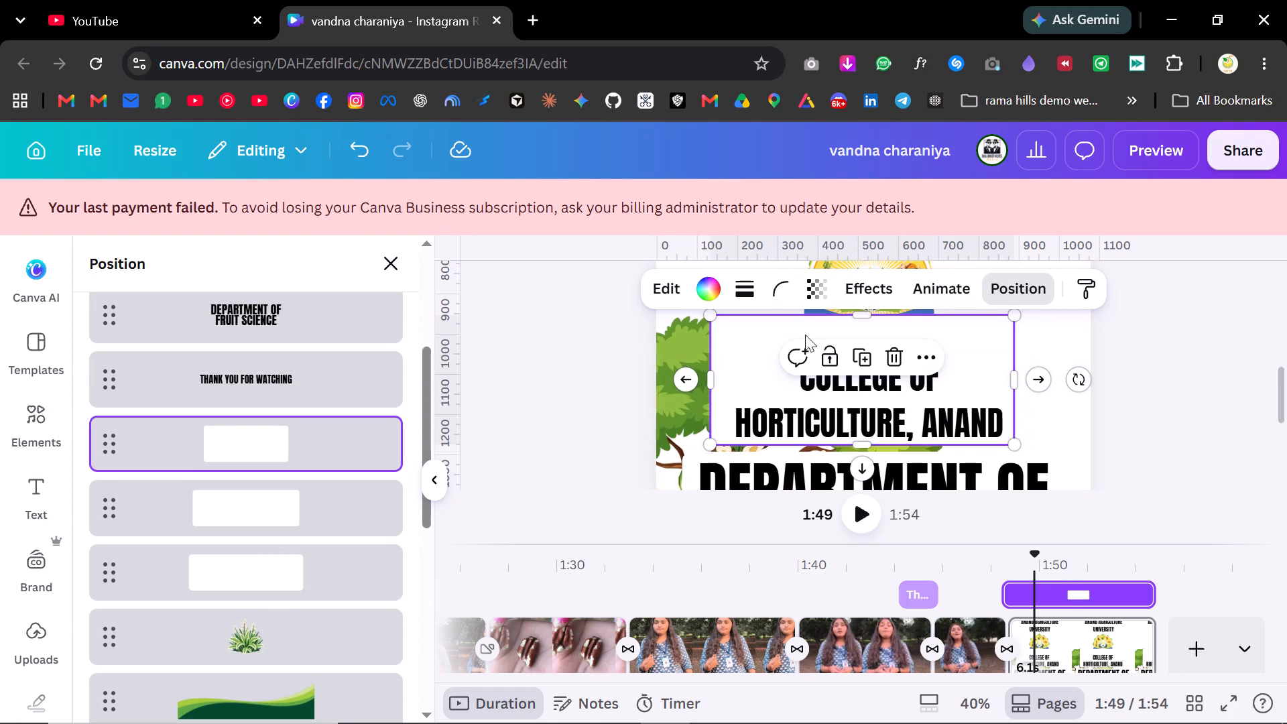
{"action": "left_click_drag", "start_coordinate": [866, 315], "coordinate": [882, 356]}
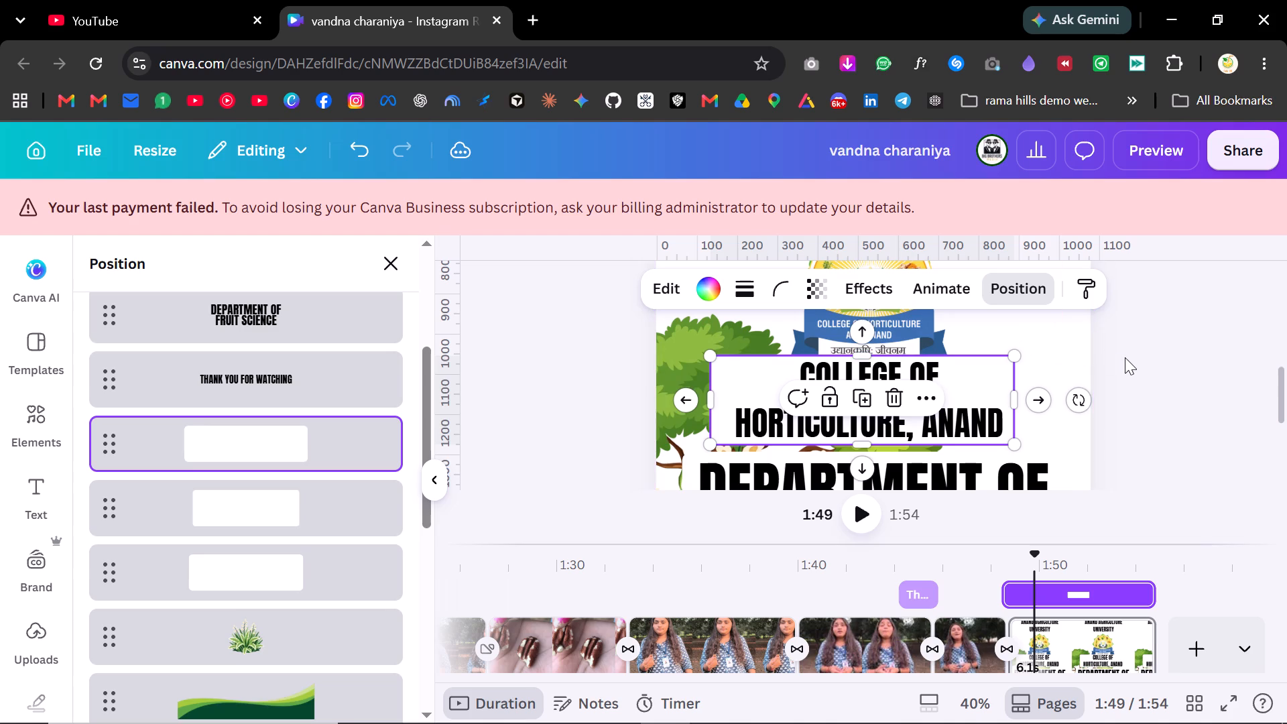
Examine the closing page's headings and how the new white rectangle sits over the background artwork.
{"action": "double_click", "coordinate": [1131, 361]}
{"action": "scroll", "coordinate": [869, 369], "scroll_direction": "down", "scroll_amount": 4, "text": "ctrl"}
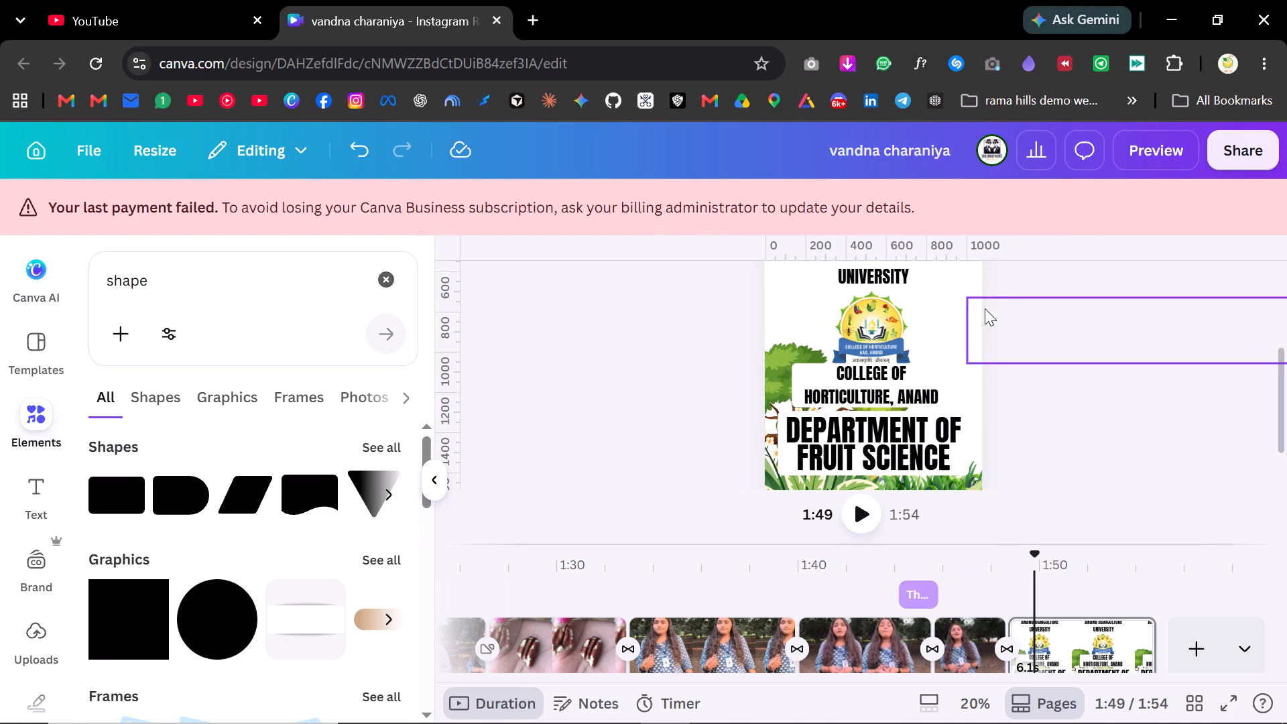
{"action": "left_click", "coordinate": [815, 369]}
{"action": "scroll", "coordinate": [878, 362], "scroll_direction": "up", "scroll_amount": 1}
{"action": "scroll", "coordinate": [900, 387], "scroll_direction": "down", "scroll_amount": 1}
{"action": "scroll", "coordinate": [901, 388], "scroll_direction": "up", "scroll_amount": 3, "text": "ctrl"}
{"action": "double_click", "coordinate": [756, 471]}
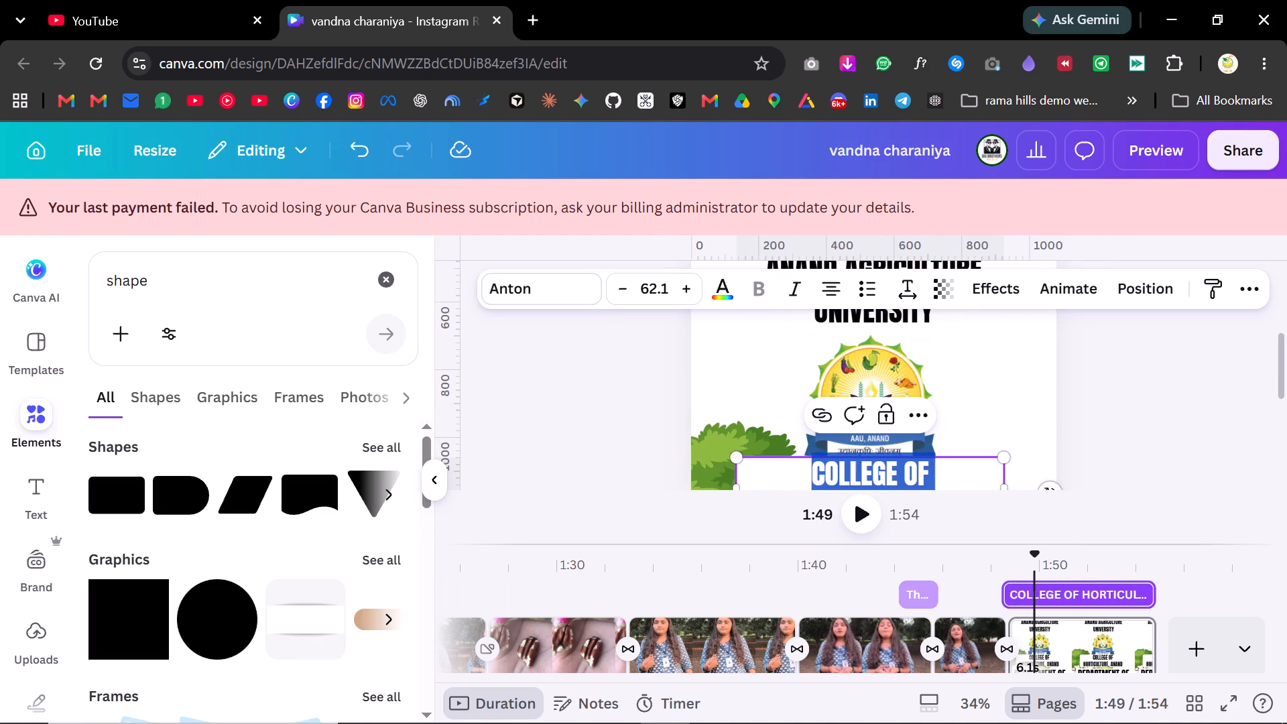
{"action": "left_click", "coordinate": [567, 424]}
{"action": "scroll", "coordinate": [573, 414], "scroll_direction": "down", "scroll_amount": 2}
{"action": "scroll", "coordinate": [628, 383], "scroll_direction": "down", "scroll_amount": 4, "text": "ctrl"}
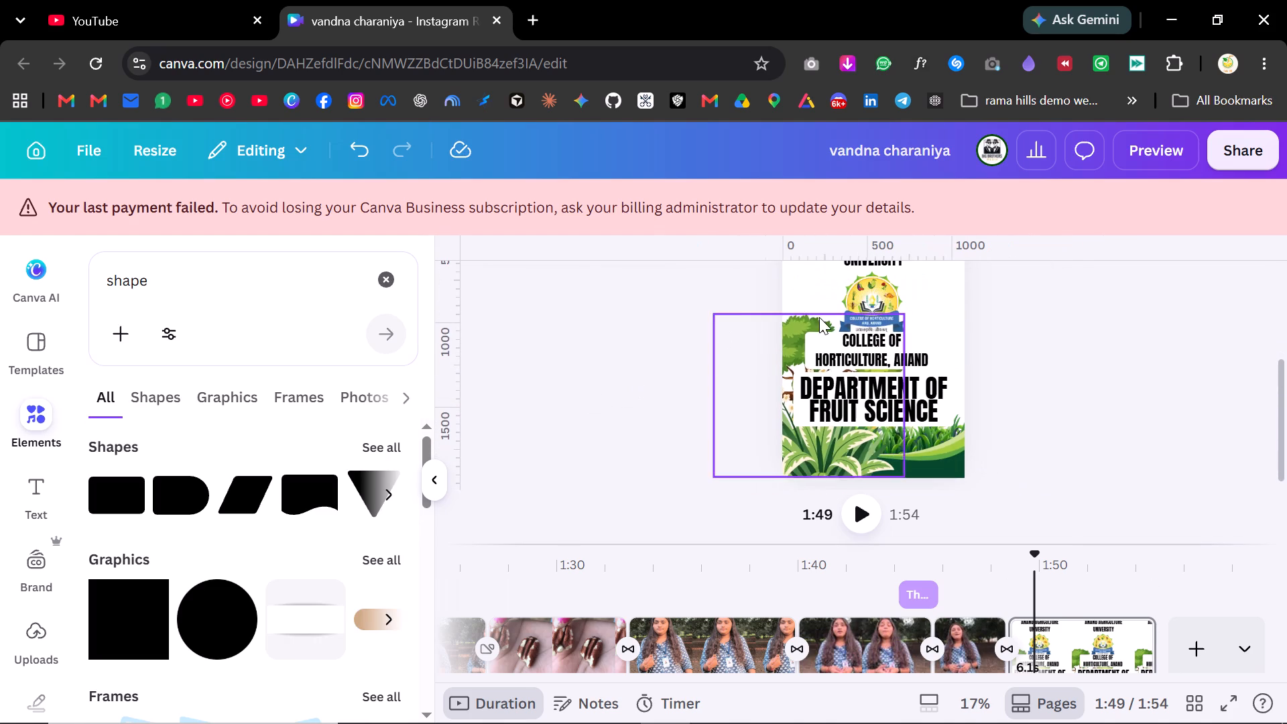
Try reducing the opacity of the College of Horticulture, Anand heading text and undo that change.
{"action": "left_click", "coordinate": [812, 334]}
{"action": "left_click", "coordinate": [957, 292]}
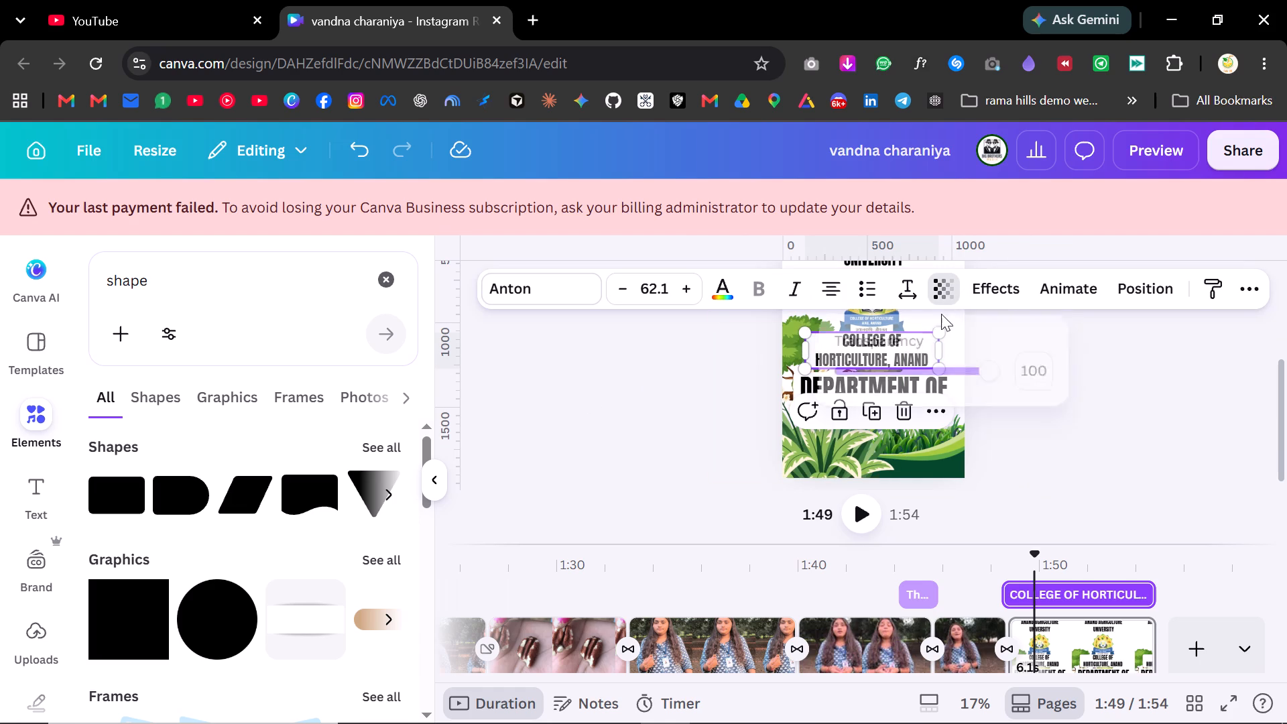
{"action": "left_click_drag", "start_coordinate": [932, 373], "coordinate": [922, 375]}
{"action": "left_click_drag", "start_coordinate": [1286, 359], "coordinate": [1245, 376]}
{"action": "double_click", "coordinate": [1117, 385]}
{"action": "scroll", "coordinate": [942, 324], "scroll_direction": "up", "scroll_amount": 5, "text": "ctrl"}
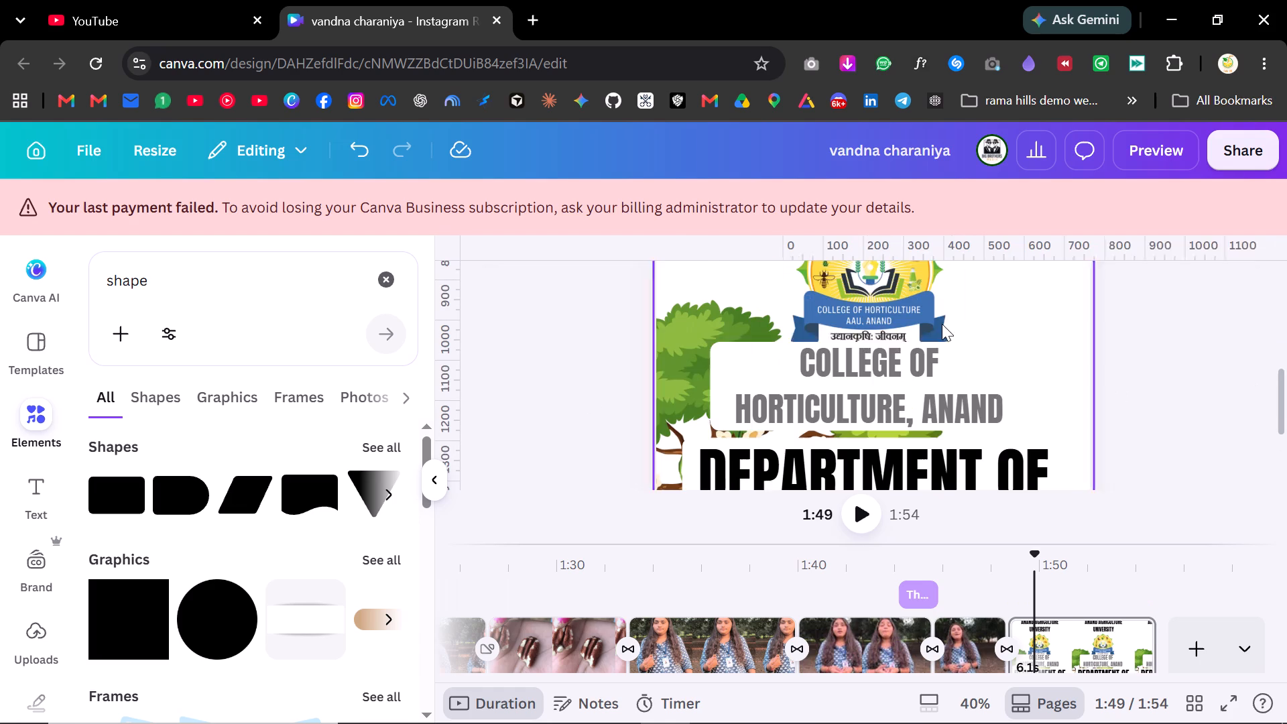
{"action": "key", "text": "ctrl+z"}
Select the white rectangle behind the College of Horticulture heading through the layer list and make it partly transparent.
{"action": "left_click", "coordinate": [847, 369]}
{"action": "key", "text": "alt+1"}
{"action": "scroll", "coordinate": [384, 450], "scroll_direction": "down", "scroll_amount": 2}
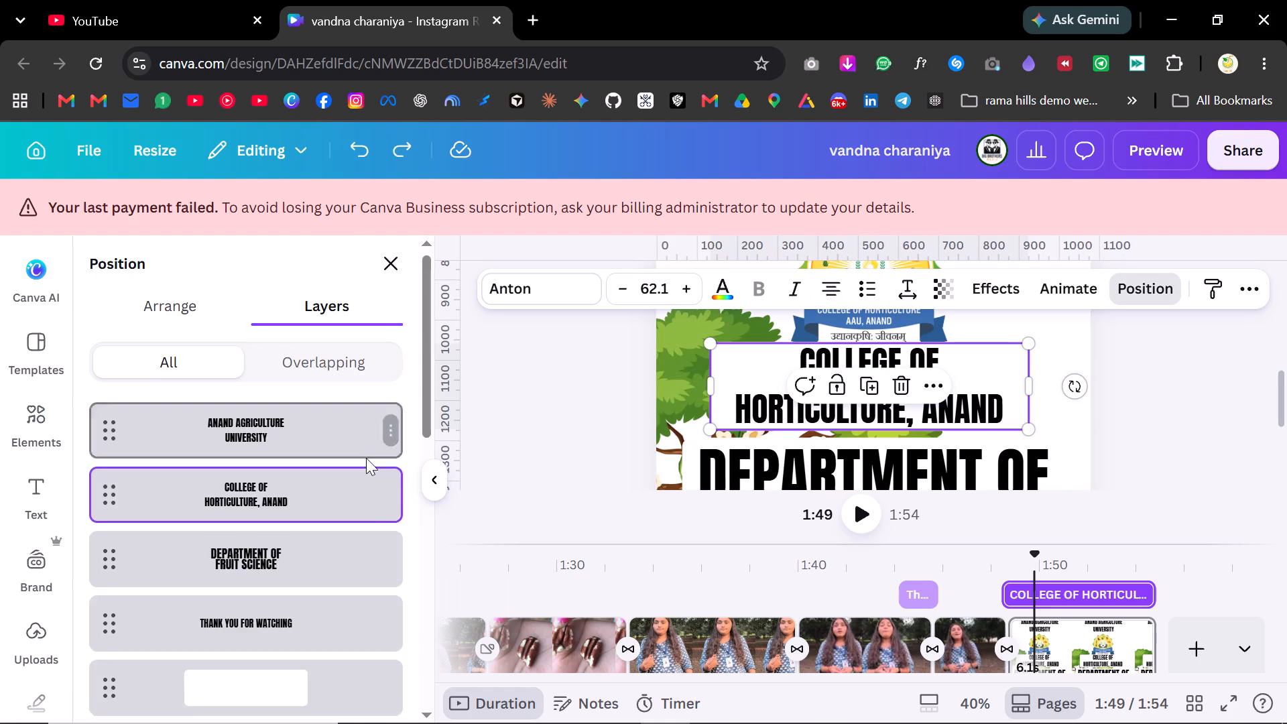
{"action": "scroll", "coordinate": [366, 458], "scroll_direction": "down", "scroll_amount": 2}
{"action": "scroll", "coordinate": [309, 450], "scroll_direction": "up", "scroll_amount": 2}
{"action": "left_click", "coordinate": [271, 509]}
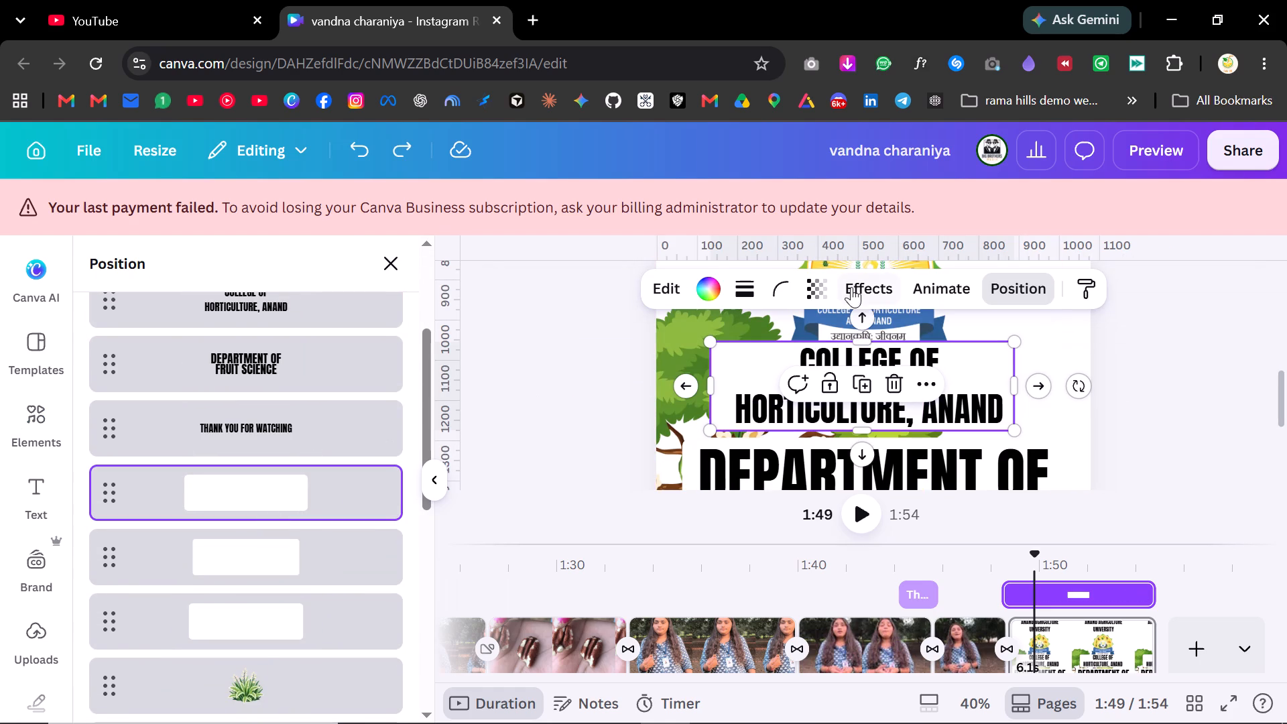
{"action": "left_click", "coordinate": [811, 292]}
{"action": "left_click_drag", "start_coordinate": [806, 372], "coordinate": [829, 375]}
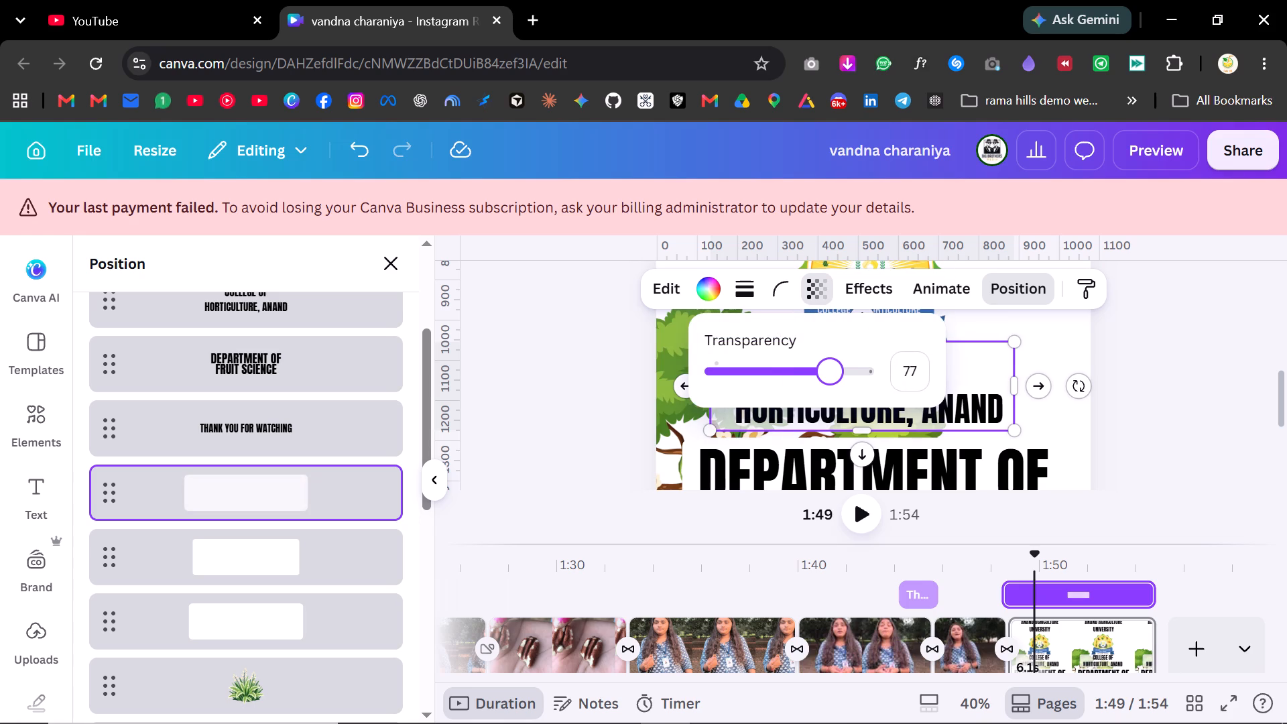
{"action": "left_click_drag", "start_coordinate": [829, 375], "coordinate": [820, 375]}
{"action": "double_click", "coordinate": [1152, 329]}
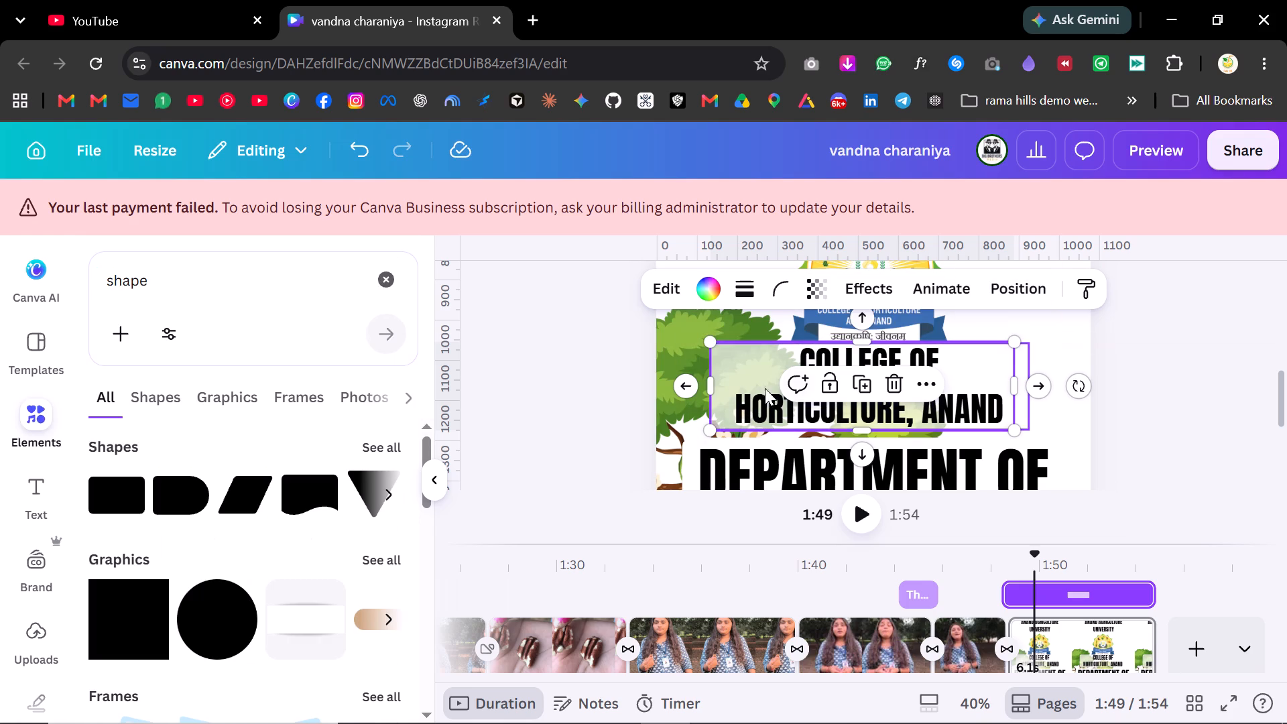
Set the transparency value of the white rectangle behind the Department of Fruit Science title to 70.
{"action": "left_click", "coordinate": [686, 458]}
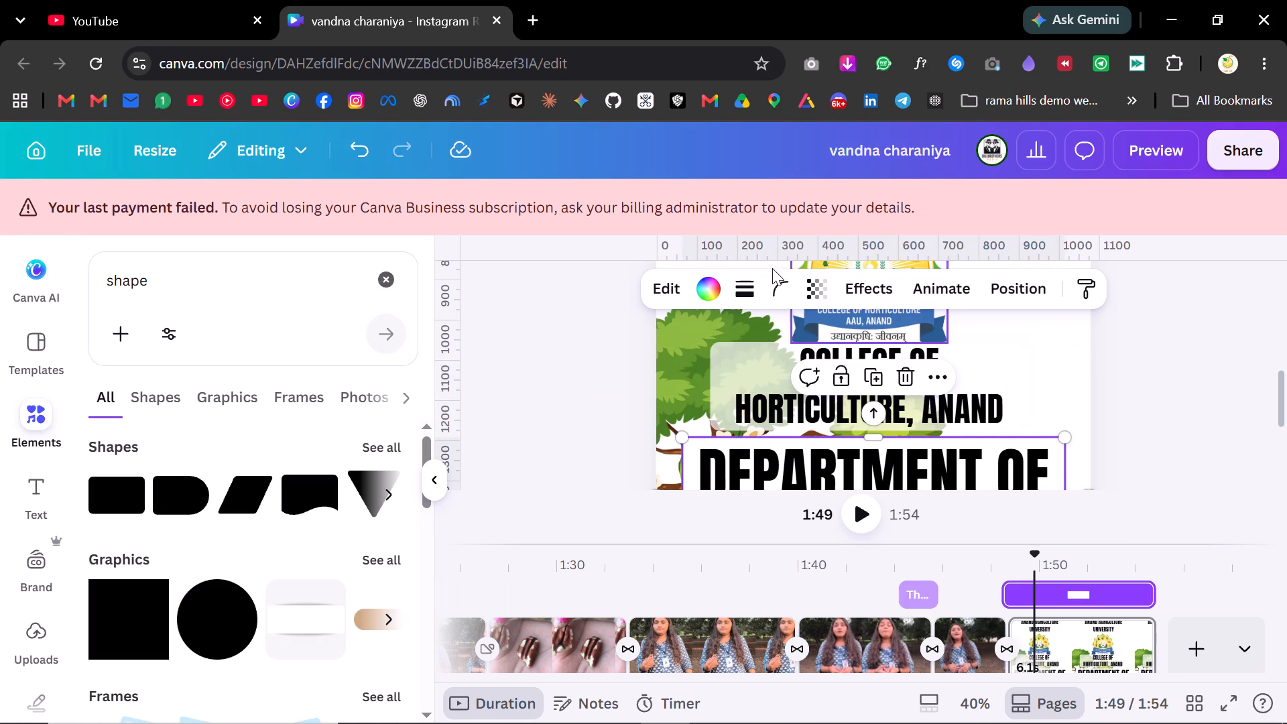
{"action": "left_click", "coordinate": [576, 367]}
{"action": "key", "text": "alt+1"}
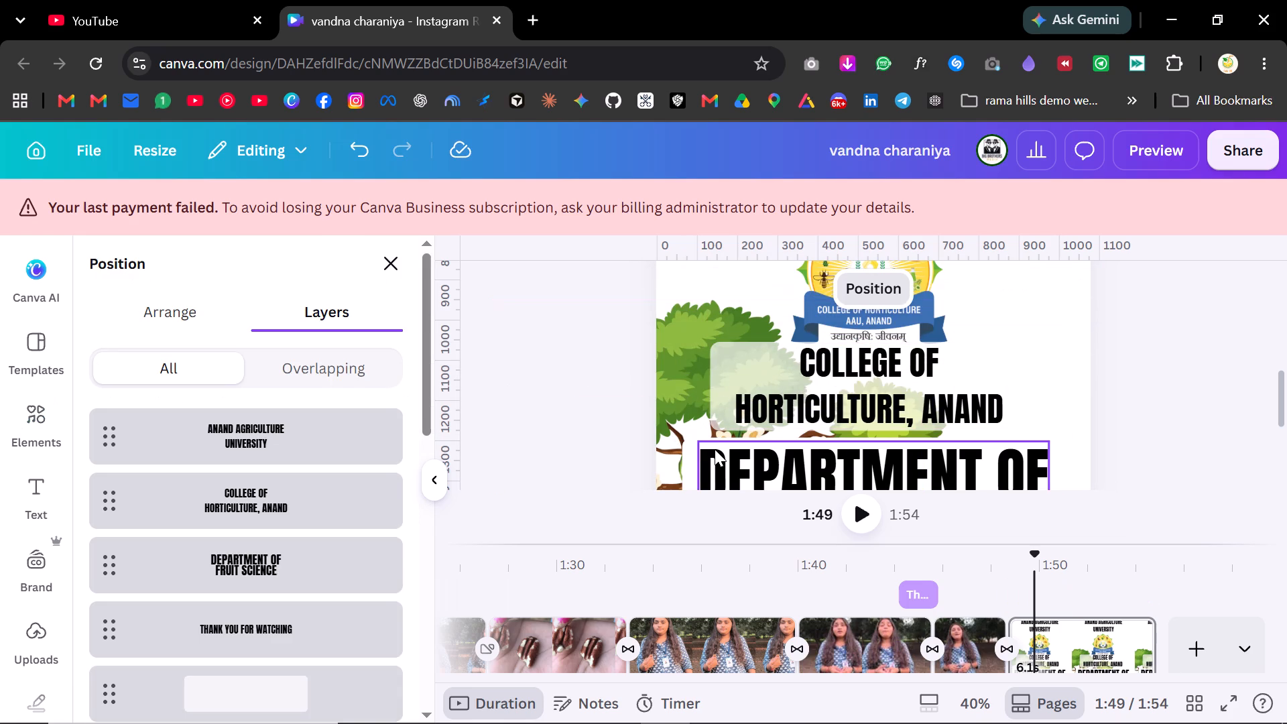
{"action": "left_click", "coordinate": [691, 448]}
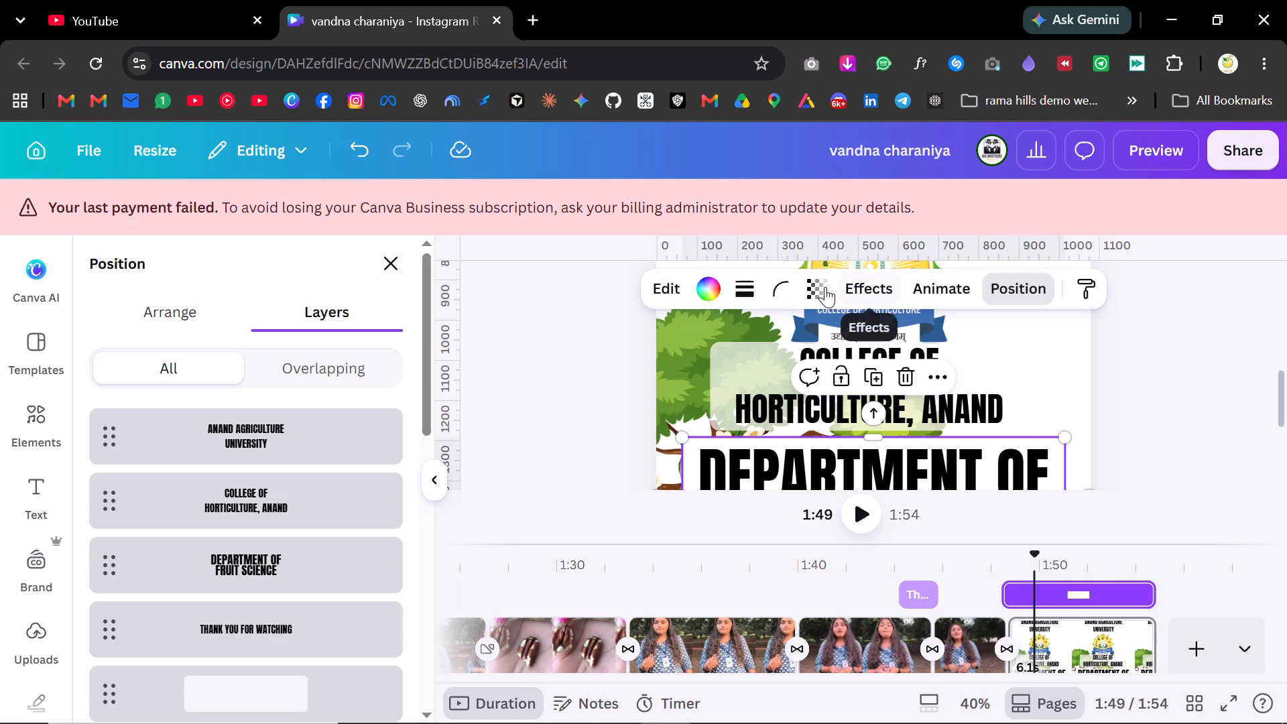
{"action": "left_click", "coordinate": [825, 287]}
{"action": "left_click", "coordinate": [921, 364]}
{"action": "type", "text": "70"}
{"action": "key", "text": "Return"}
{"action": "double_click", "coordinate": [1158, 375]}
Examine the whole closing page to check the translucent rectangles behind the headings against the artwork.
{"action": "scroll", "coordinate": [1138, 360], "scroll_direction": "down", "scroll_amount": 2}
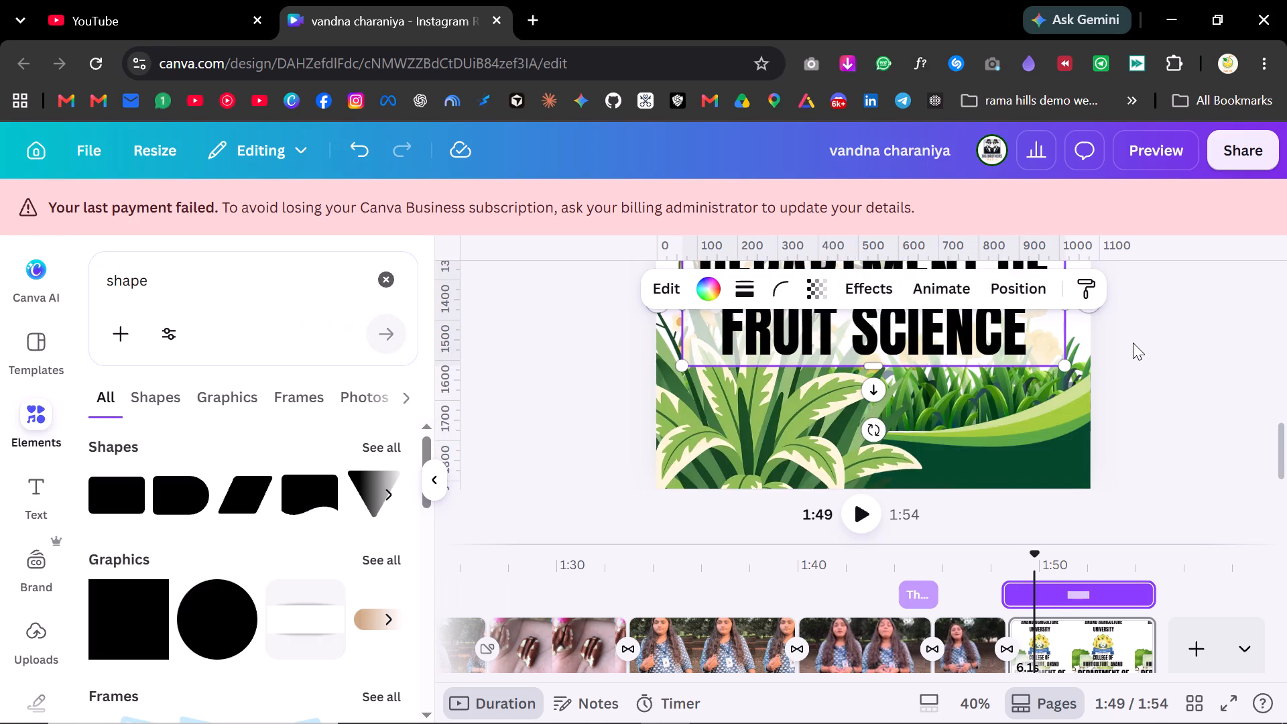
{"action": "scroll", "coordinate": [1133, 343], "scroll_direction": "up", "scroll_amount": 6}
{"action": "scroll", "coordinate": [1133, 343], "scroll_direction": "down", "scroll_amount": 1}
{"action": "scroll", "coordinate": [821, 436], "scroll_direction": "down", "scroll_amount": 1}
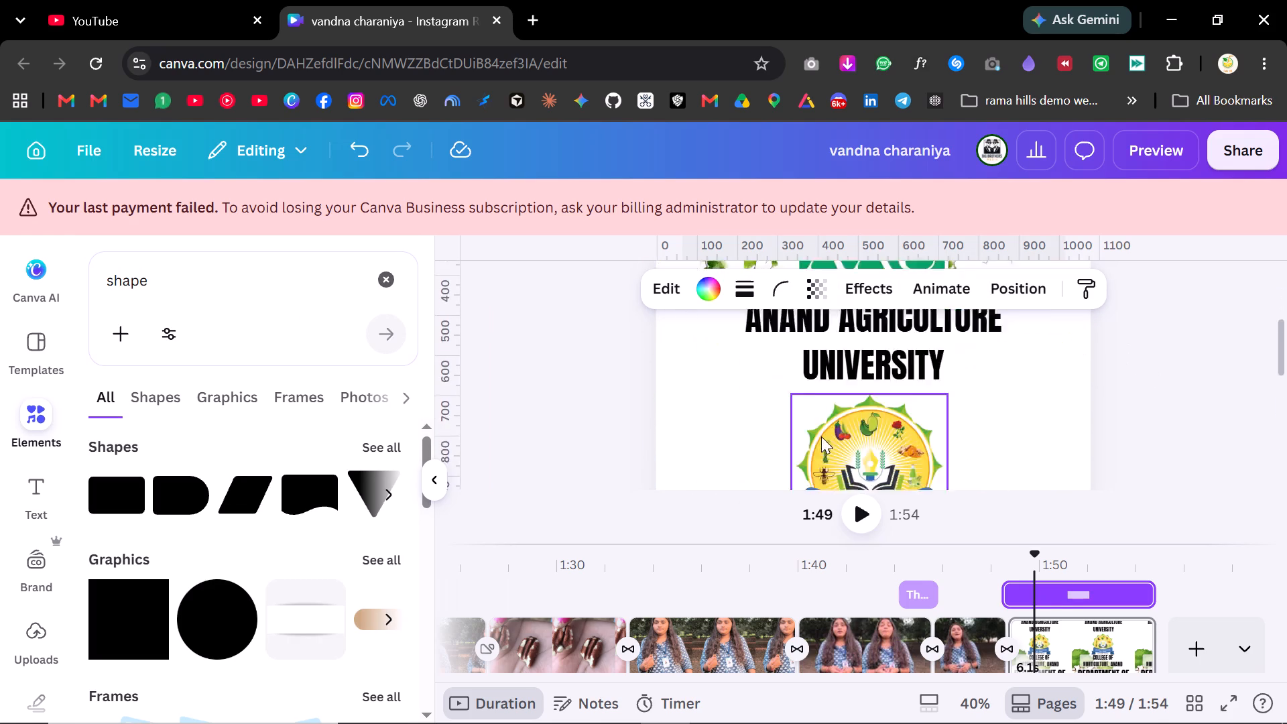
{"action": "scroll", "coordinate": [821, 436], "scroll_direction": "down", "scroll_amount": 2}
{"action": "scroll", "coordinate": [1094, 347], "scroll_direction": "up", "scroll_amount": 1}
{"action": "scroll", "coordinate": [1179, 355], "scroll_direction": "up", "scroll_amount": 1}
{"action": "double_click", "coordinate": [1188, 347]}
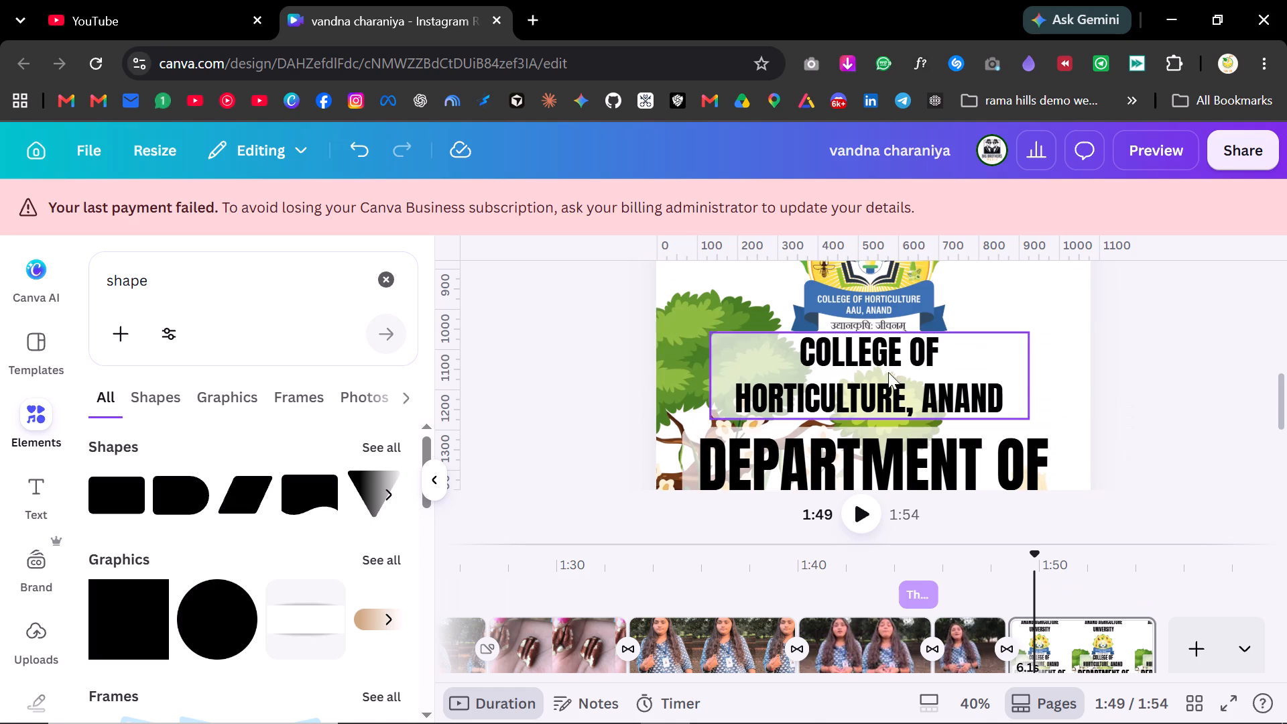
{"action": "left_click", "coordinate": [766, 361]}
Play the video from about 1:48 through to the end to check the closing page.
{"action": "left_click_drag", "start_coordinate": [1038, 560], "coordinate": [1020, 558]}
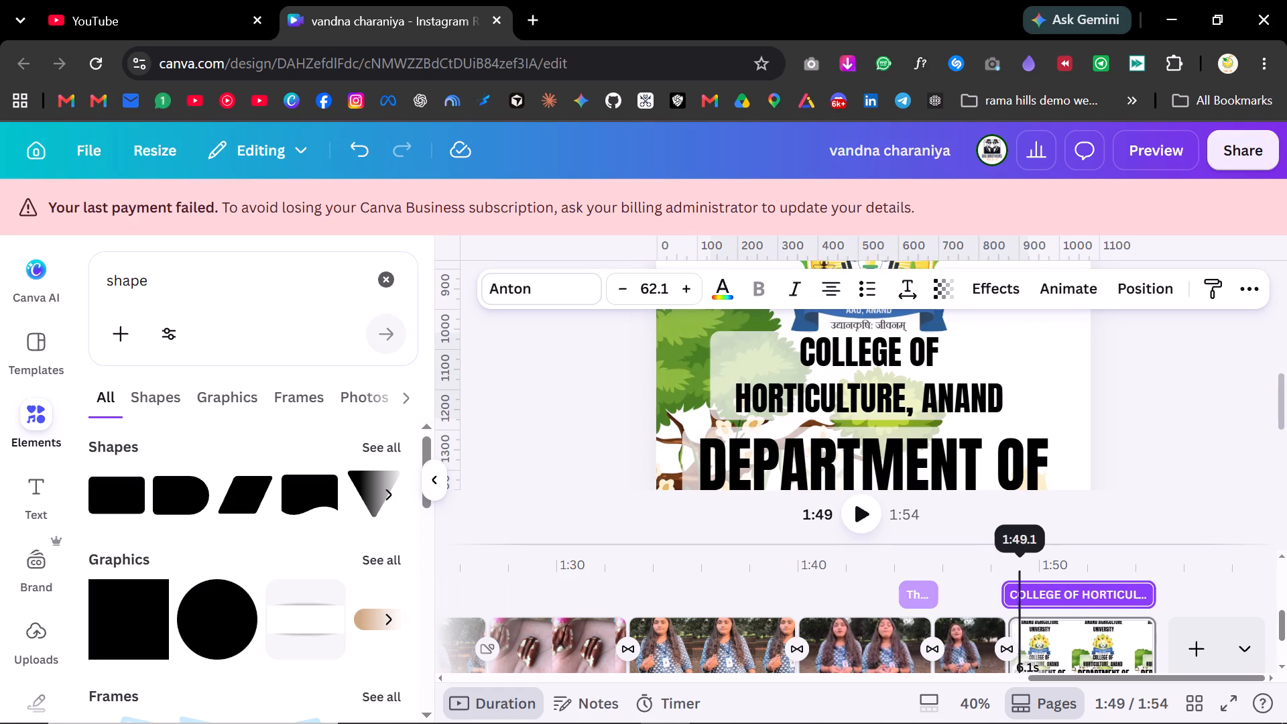
{"action": "left_click_drag", "start_coordinate": [1020, 558], "coordinate": [1020, 566]}
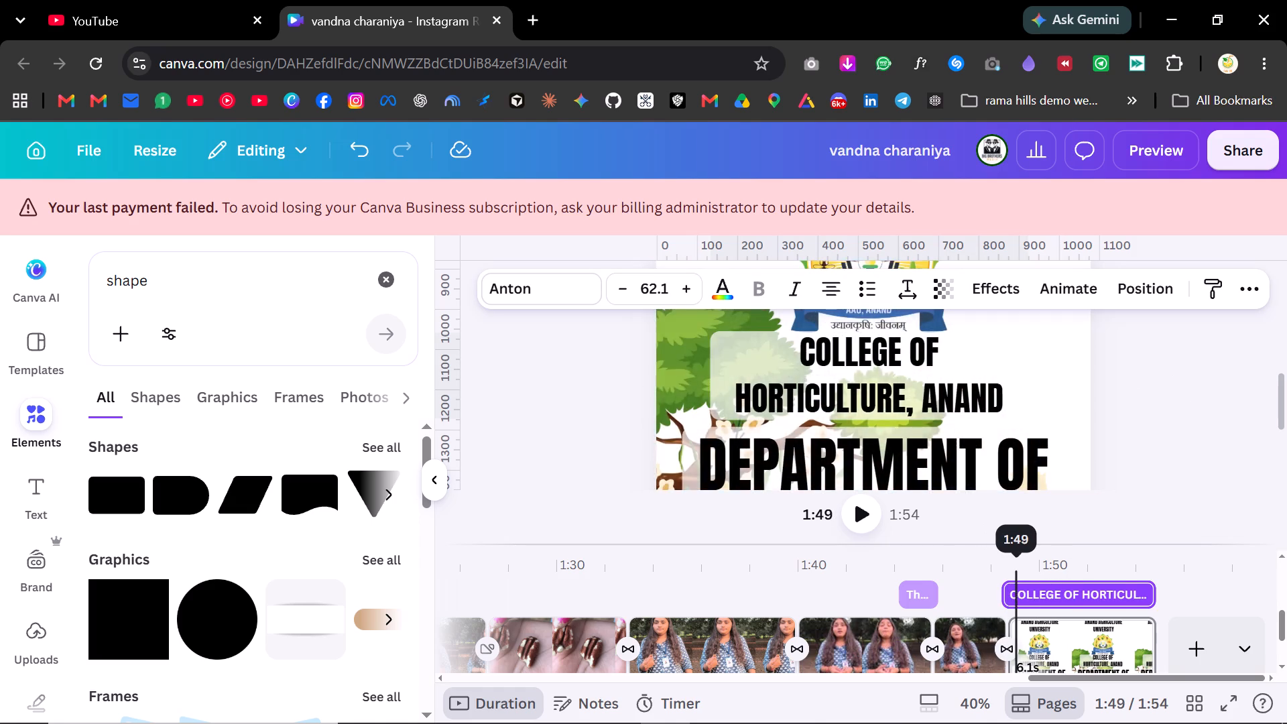
{"action": "left_click_drag", "start_coordinate": [1020, 566], "coordinate": [998, 567]}
{"action": "scroll", "coordinate": [643, 375], "scroll_direction": "down", "scroll_amount": 5, "text": "ctrl"}
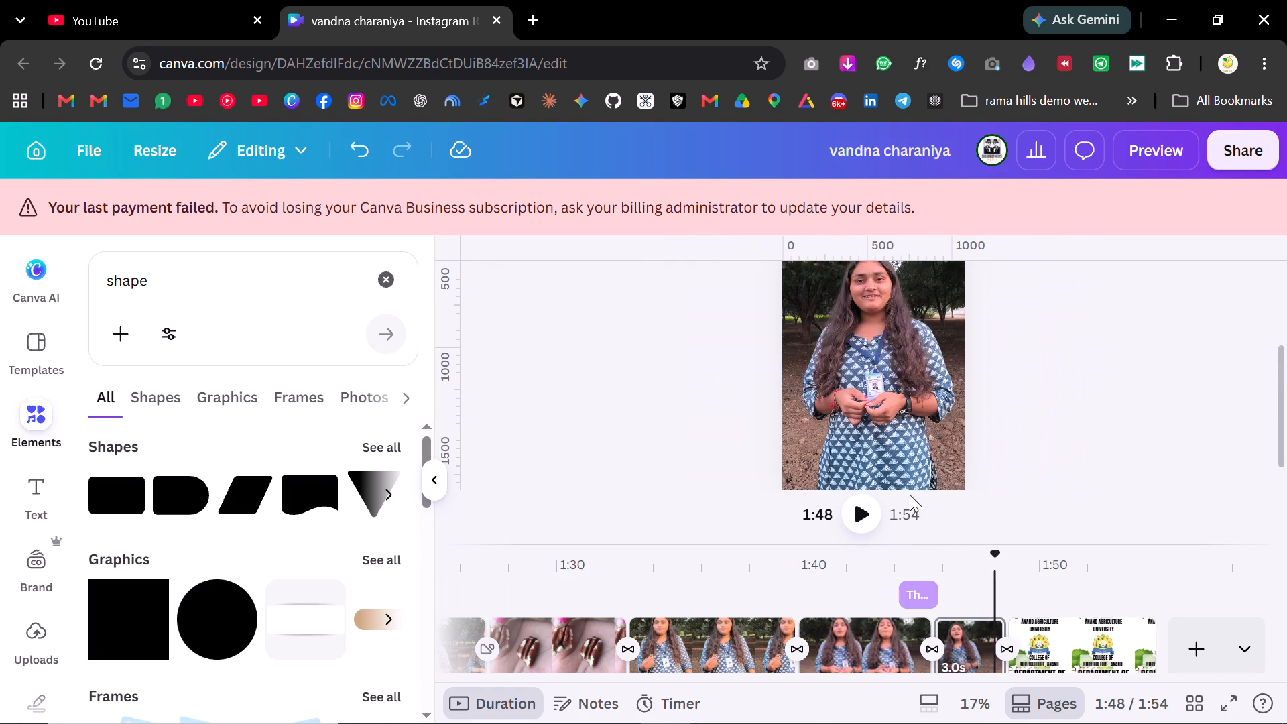
{"action": "left_click", "coordinate": [855, 524]}
{"action": "scroll", "coordinate": [720, 420], "scroll_direction": "up", "scroll_amount": 1}
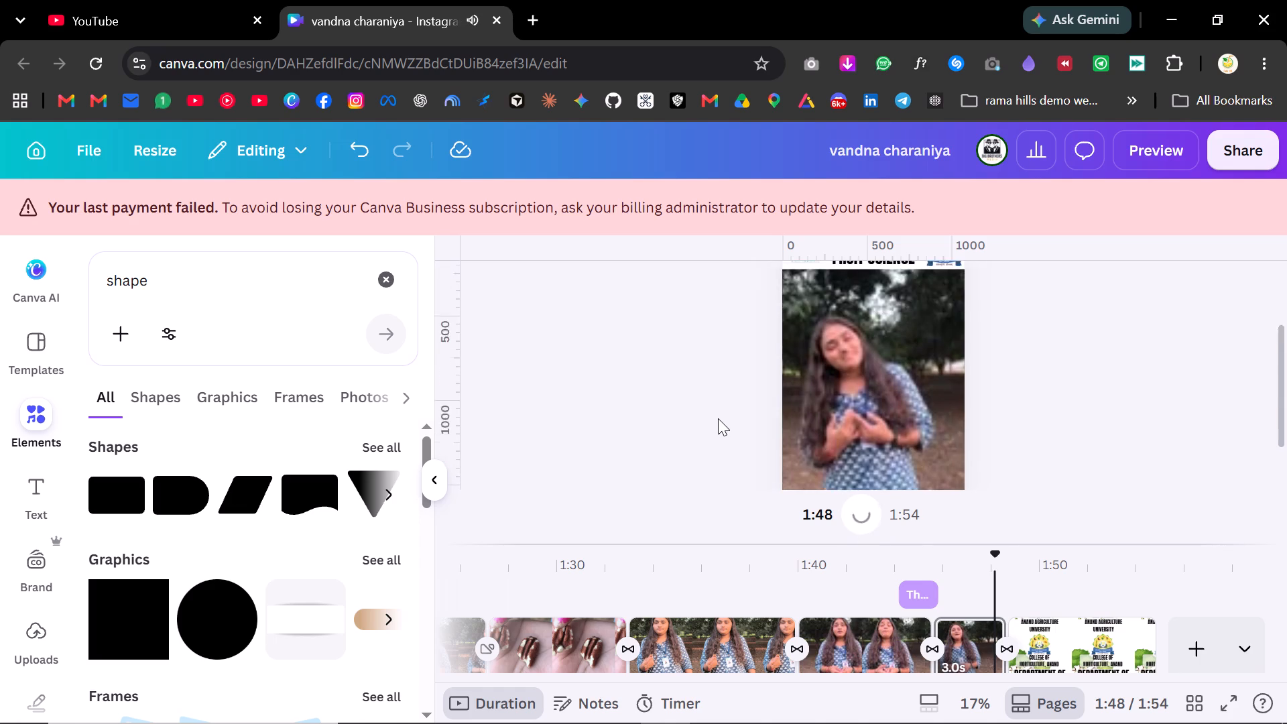
{"action": "scroll", "coordinate": [715, 401], "scroll_direction": "down", "scroll_amount": 1}
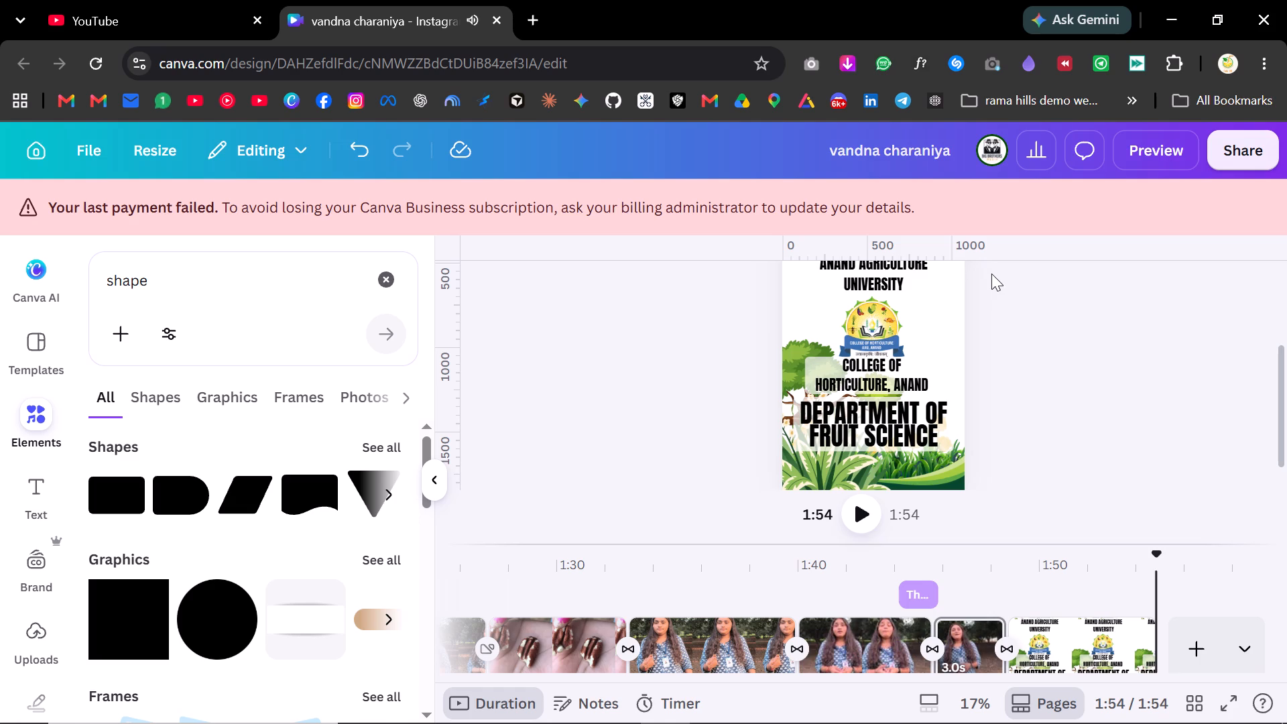
Go to the opening credits at about 0:12 and change the fill of the rectangle behind the Video By text to white.
{"action": "left_click_drag", "start_coordinate": [1160, 557], "coordinate": [648, 621]}
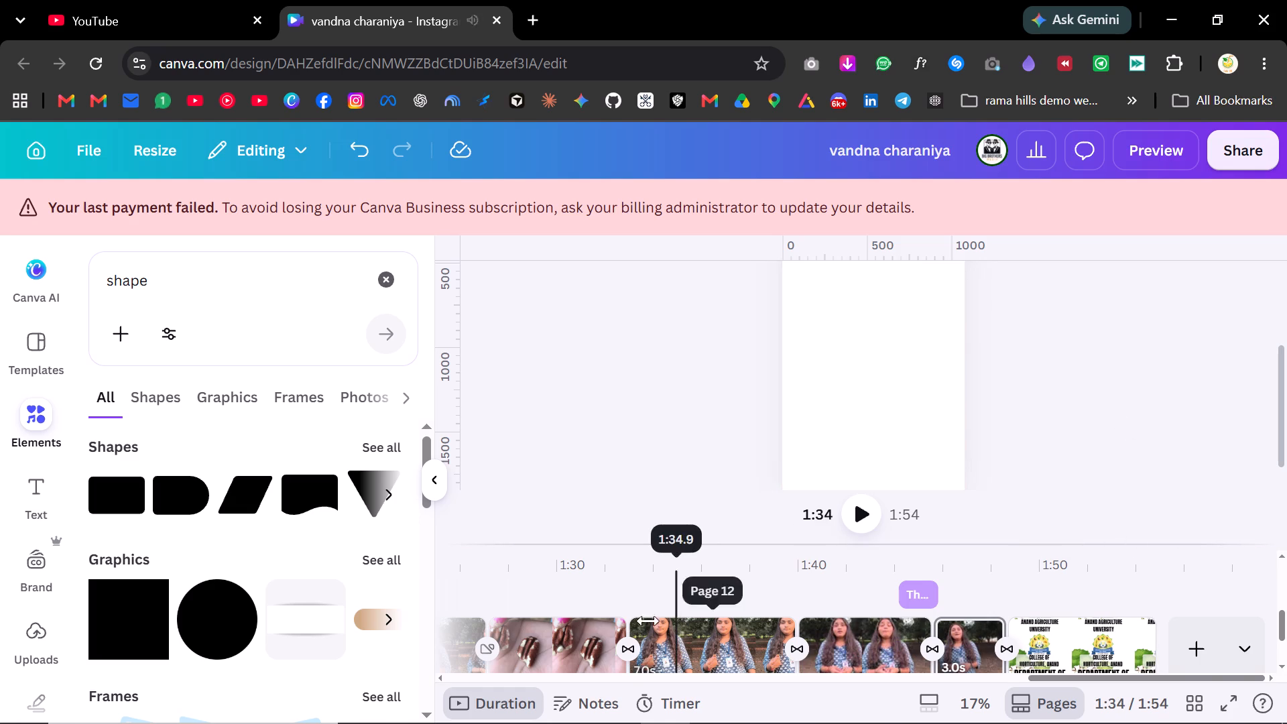
{"action": "left_click_drag", "start_coordinate": [648, 621], "coordinate": [526, 607]}
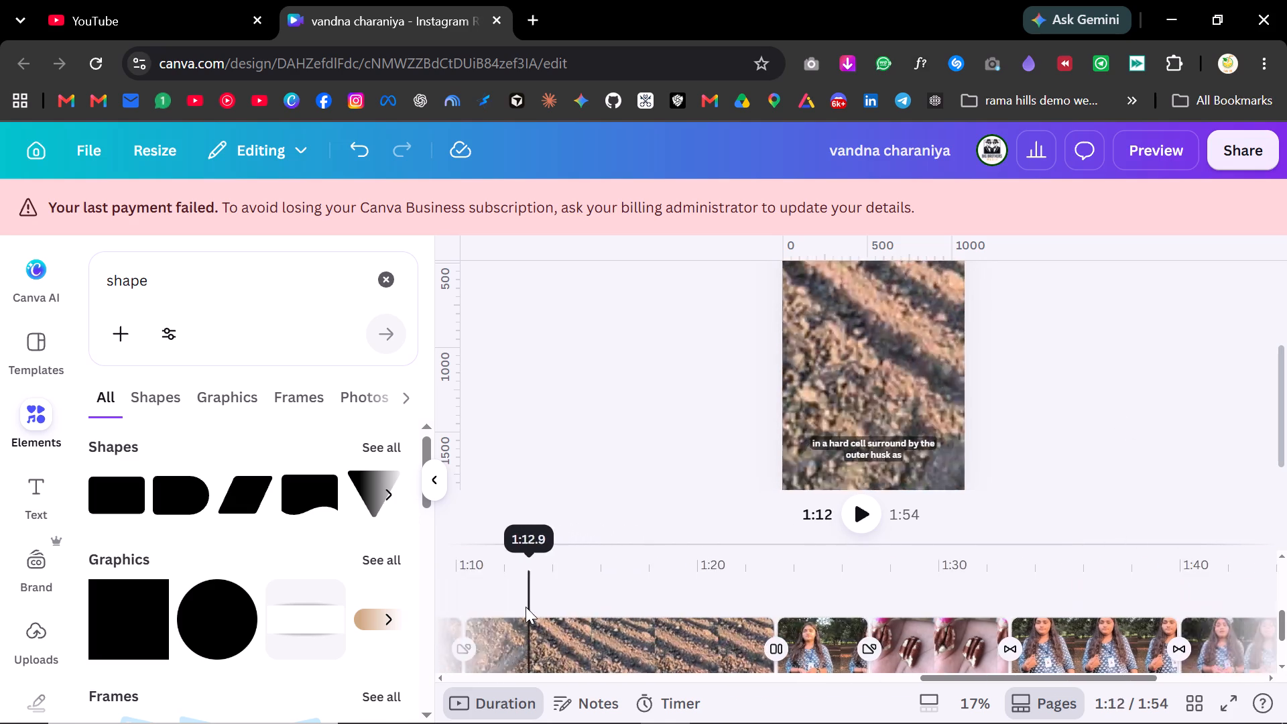
{"action": "left_click_drag", "start_coordinate": [526, 607], "coordinate": [472, 597]}
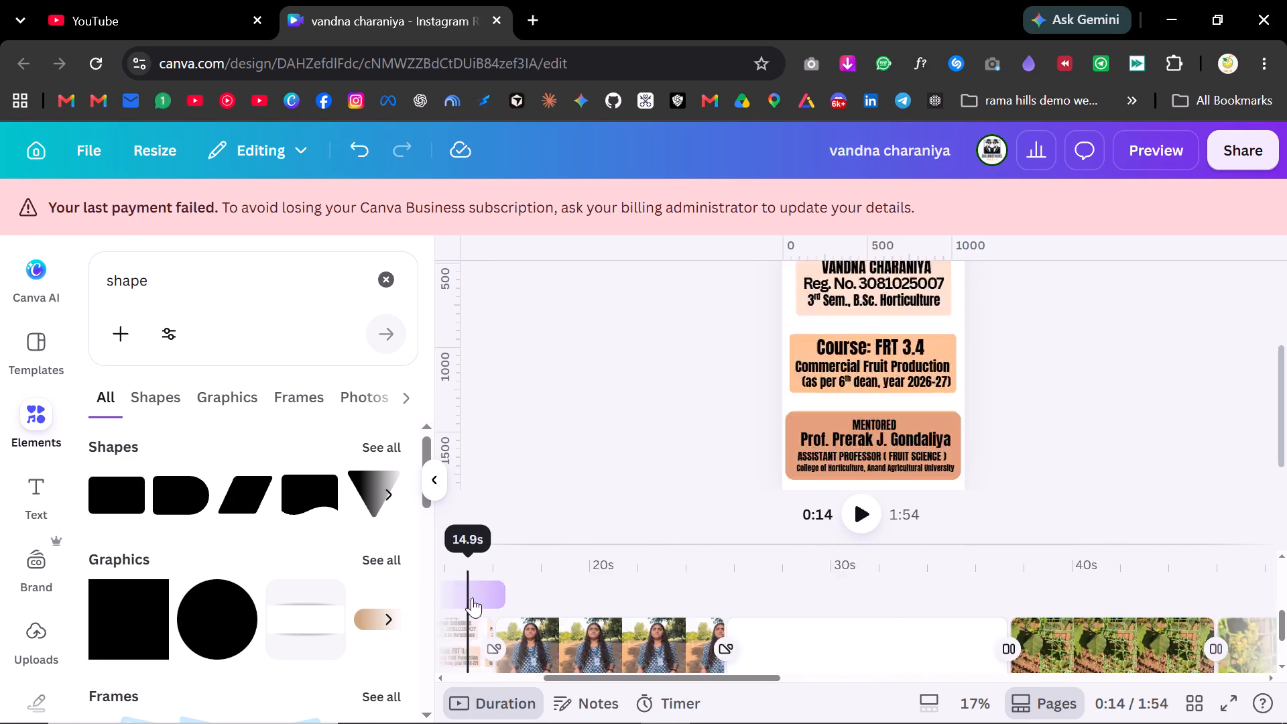
{"action": "left_click_drag", "start_coordinate": [472, 597], "coordinate": [753, 560]}
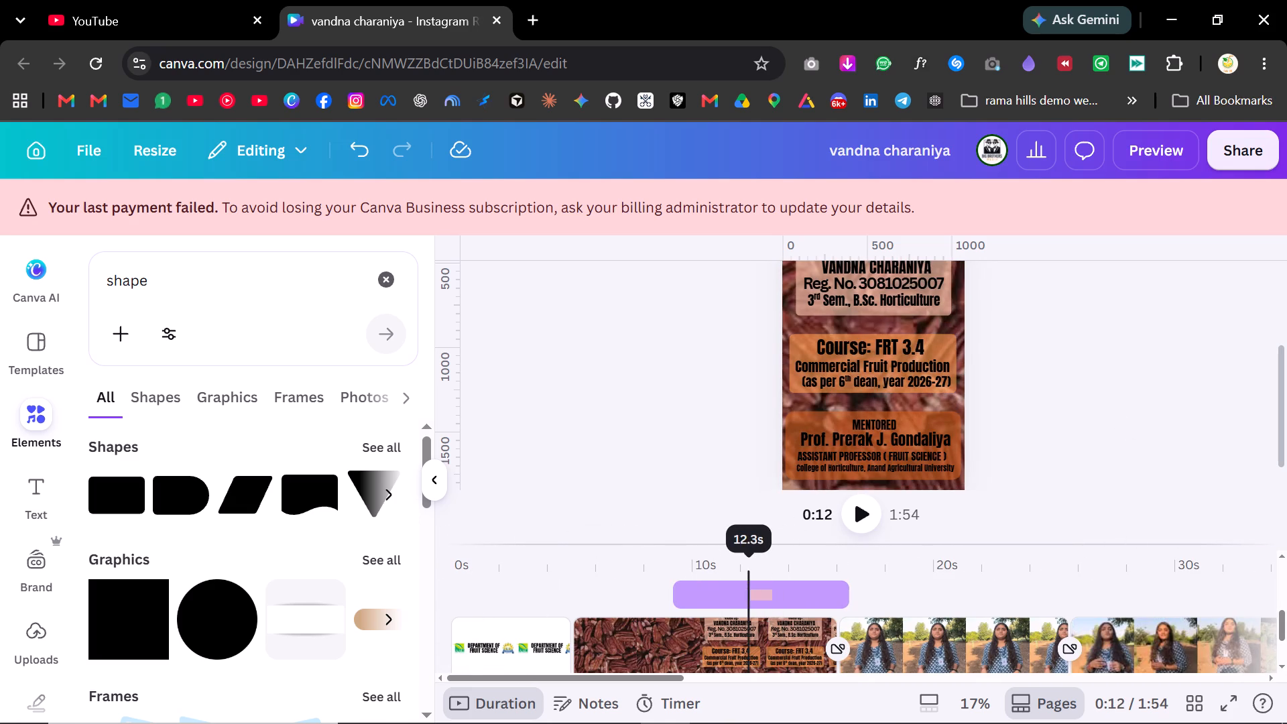
{"action": "left_click_drag", "start_coordinate": [753, 560], "coordinate": [758, 560]}
{"action": "left_click", "coordinate": [772, 276]}
{"action": "scroll", "coordinate": [774, 282], "scroll_direction": "up", "scroll_amount": 2}
{"action": "scroll", "coordinate": [890, 339], "scroll_direction": "up", "scroll_amount": 4, "text": "ctrl"}
{"action": "scroll", "coordinate": [890, 337], "scroll_direction": "down", "scroll_amount": 3}
{"action": "scroll", "coordinate": [890, 337], "scroll_direction": "up", "scroll_amount": 2}
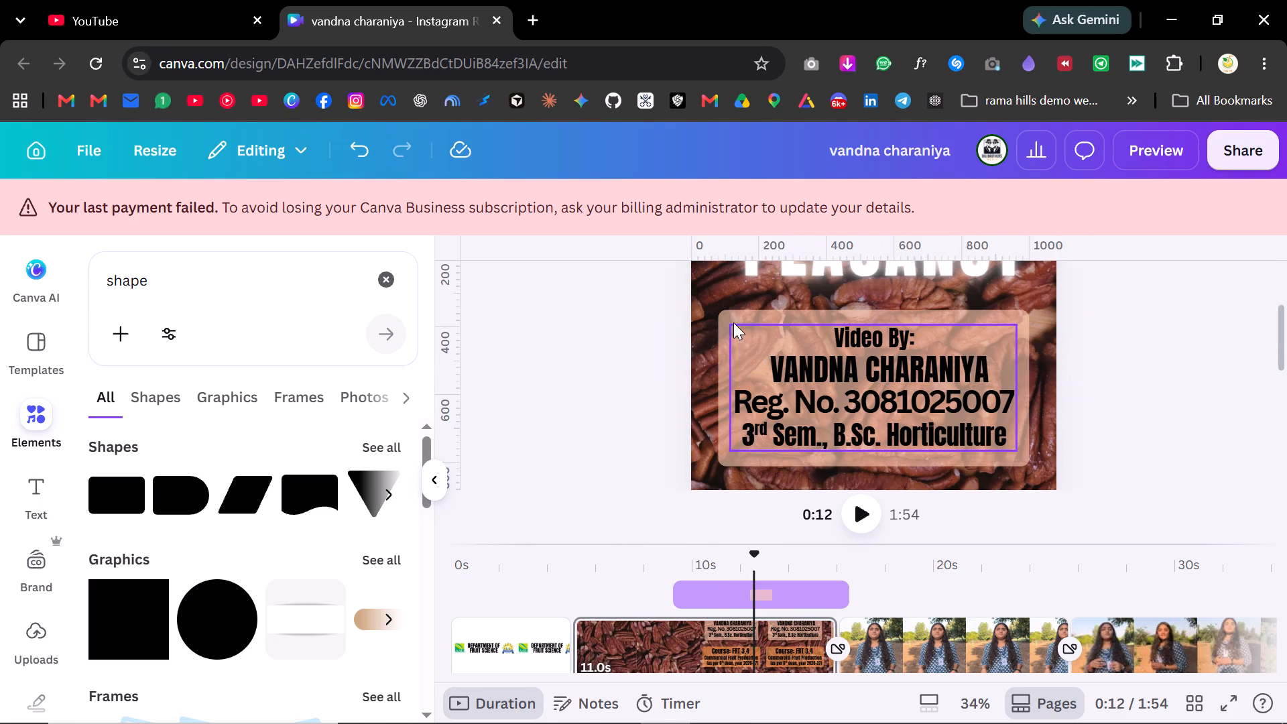
{"action": "left_click", "coordinate": [731, 320]}
{"action": "left_click", "coordinate": [711, 282]}
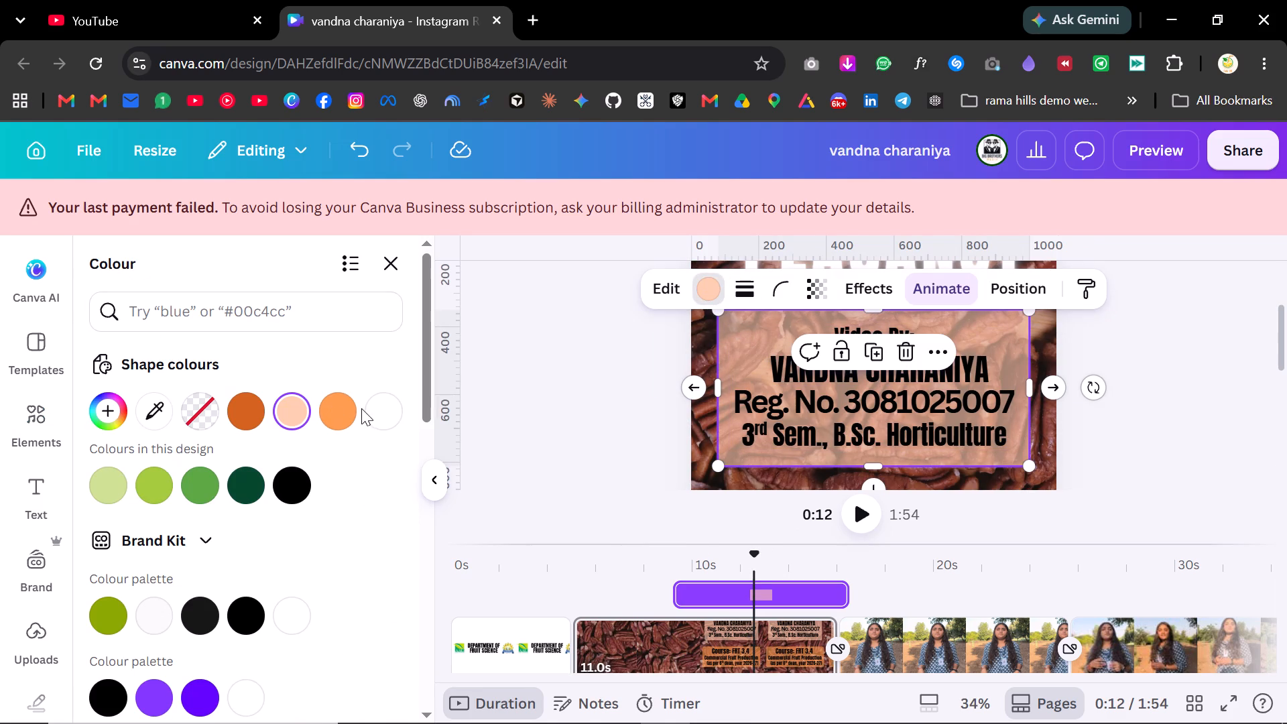
{"action": "left_click", "coordinate": [380, 415]}
Change the colour of the grouped Video By credit text to white.
{"action": "scroll", "coordinate": [1177, 323], "scroll_direction": "down", "scroll_amount": 1}
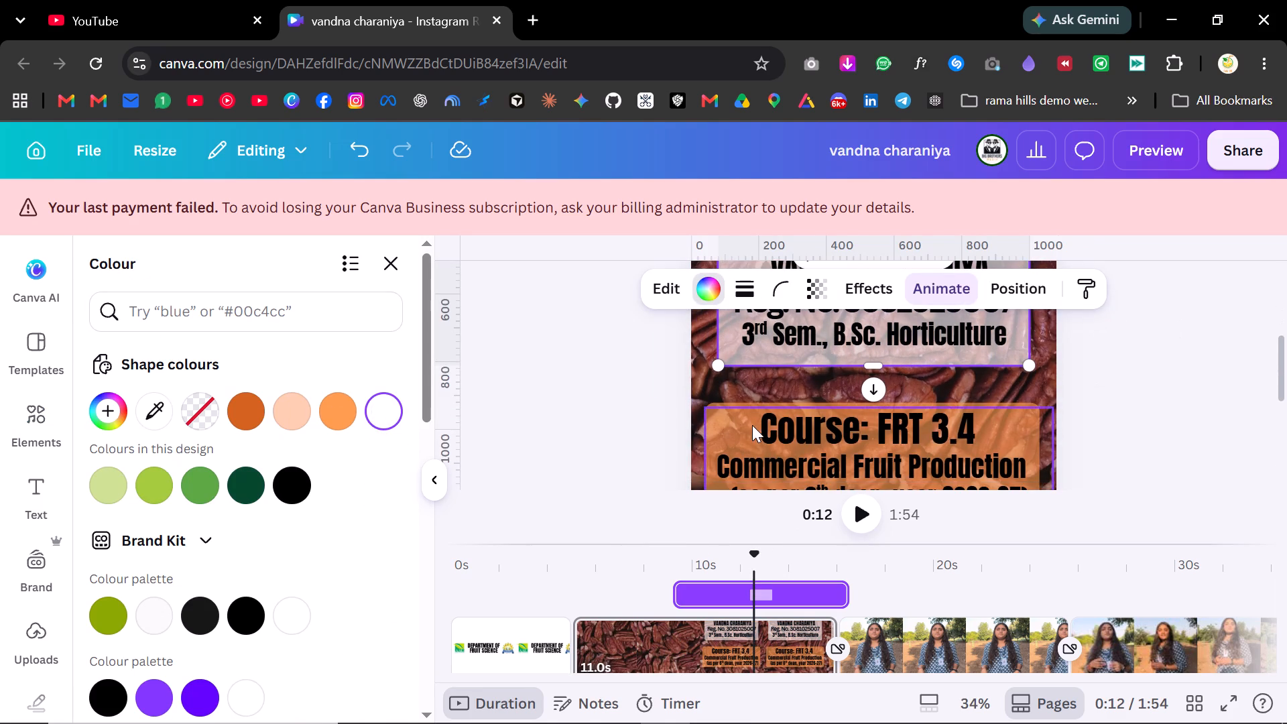
{"action": "left_click", "coordinate": [782, 312]}
{"action": "left_click", "coordinate": [713, 290]}
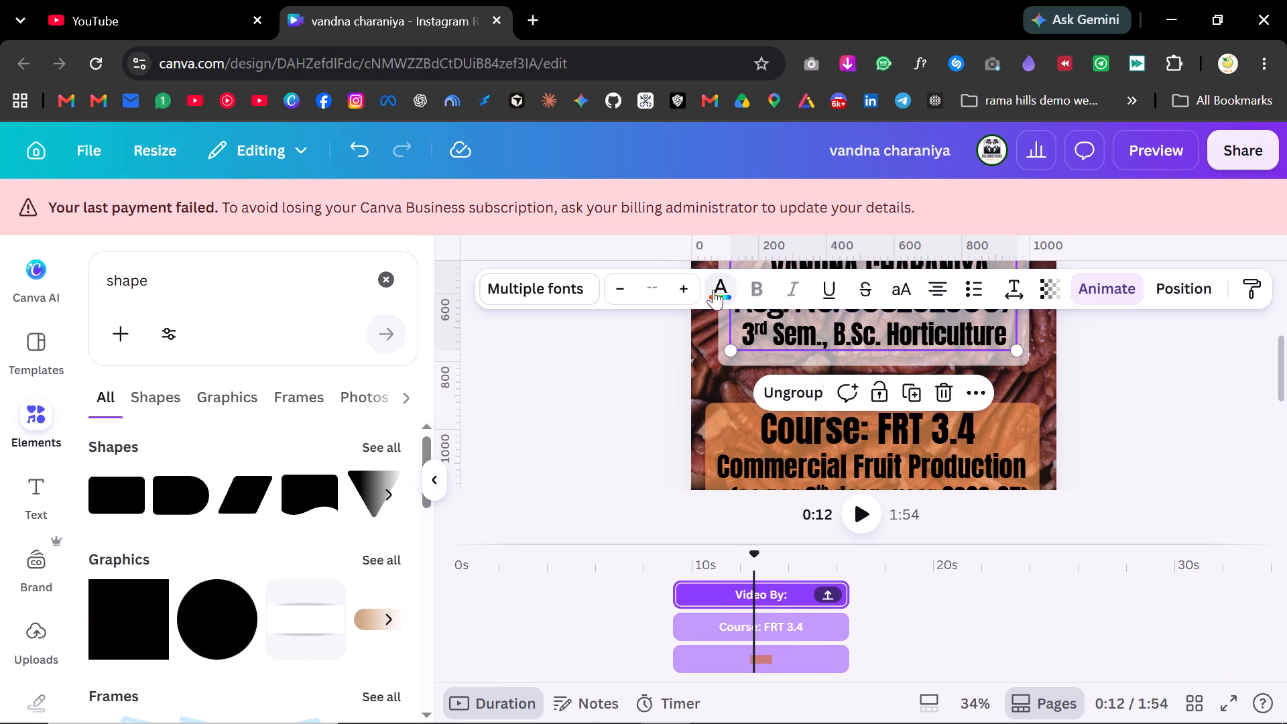
{"action": "left_click", "coordinate": [200, 408]}
{"action": "triple_click", "coordinate": [597, 315]}
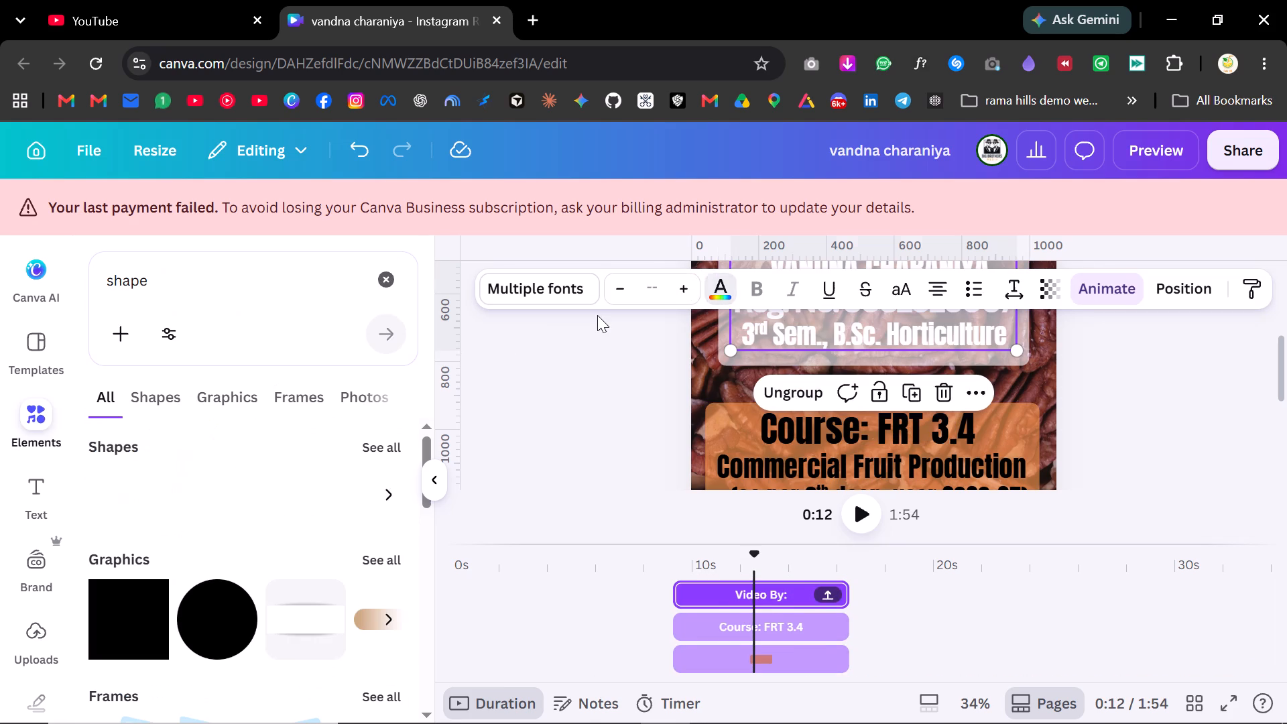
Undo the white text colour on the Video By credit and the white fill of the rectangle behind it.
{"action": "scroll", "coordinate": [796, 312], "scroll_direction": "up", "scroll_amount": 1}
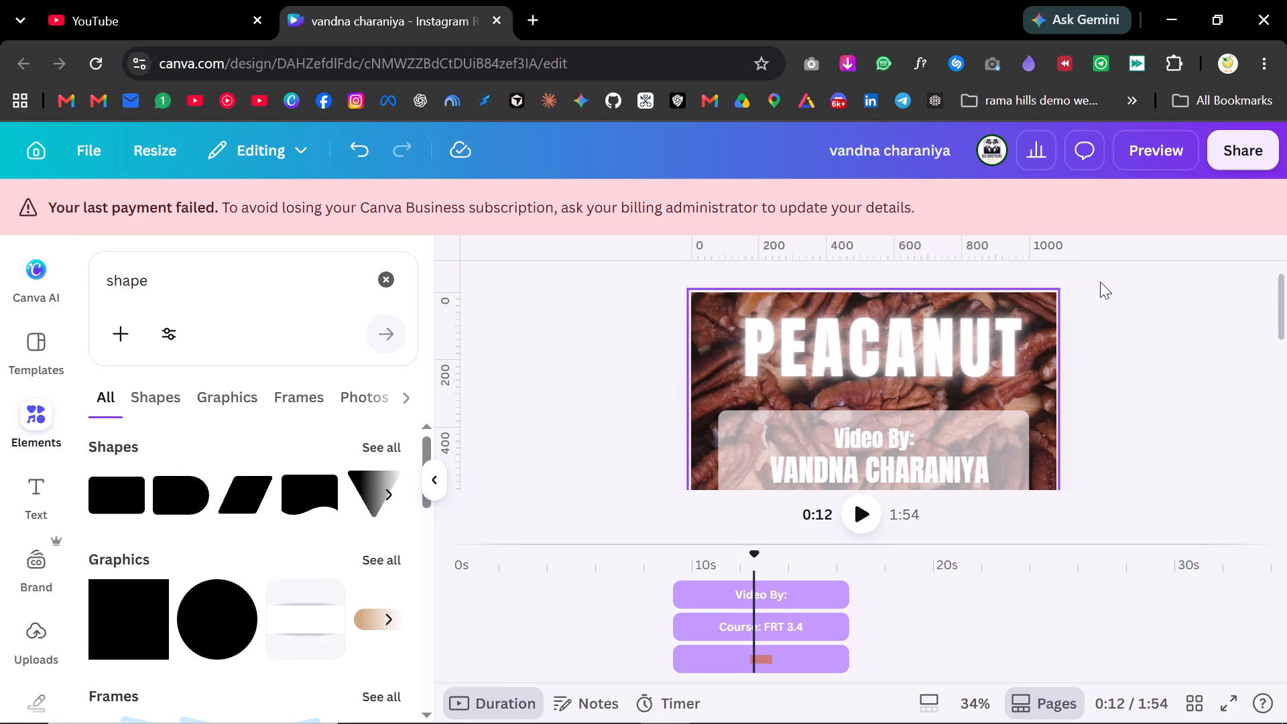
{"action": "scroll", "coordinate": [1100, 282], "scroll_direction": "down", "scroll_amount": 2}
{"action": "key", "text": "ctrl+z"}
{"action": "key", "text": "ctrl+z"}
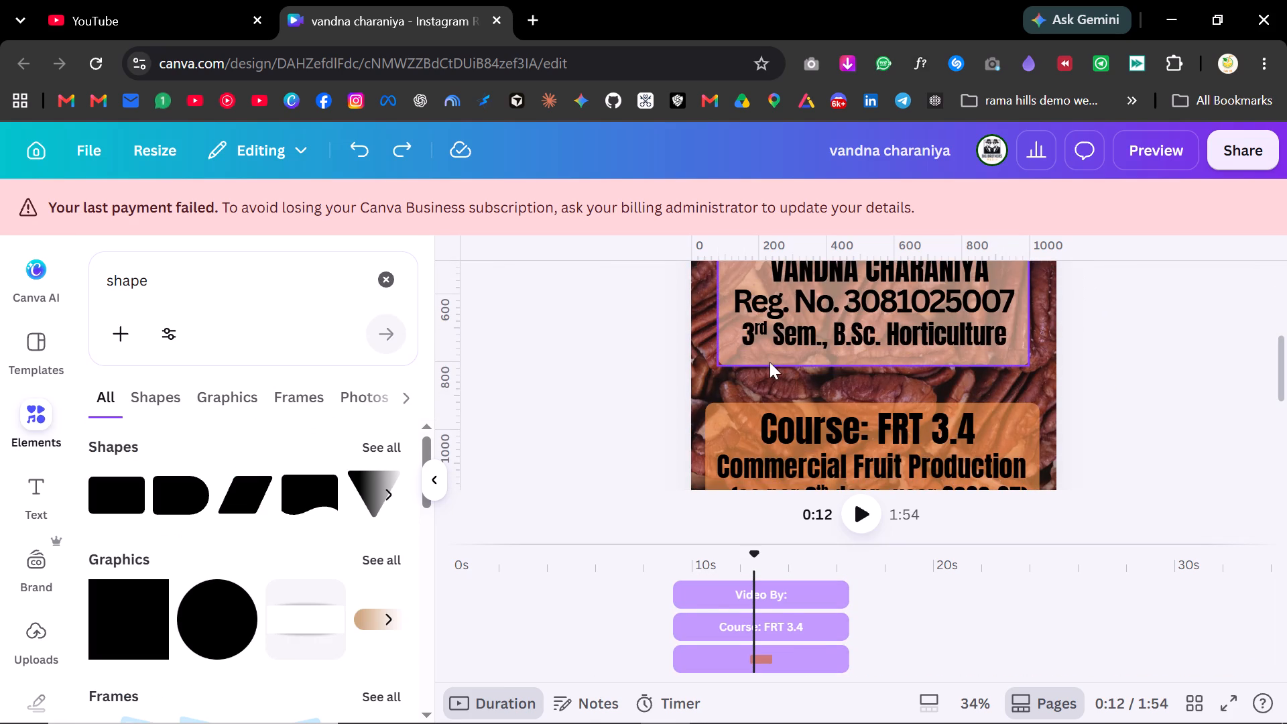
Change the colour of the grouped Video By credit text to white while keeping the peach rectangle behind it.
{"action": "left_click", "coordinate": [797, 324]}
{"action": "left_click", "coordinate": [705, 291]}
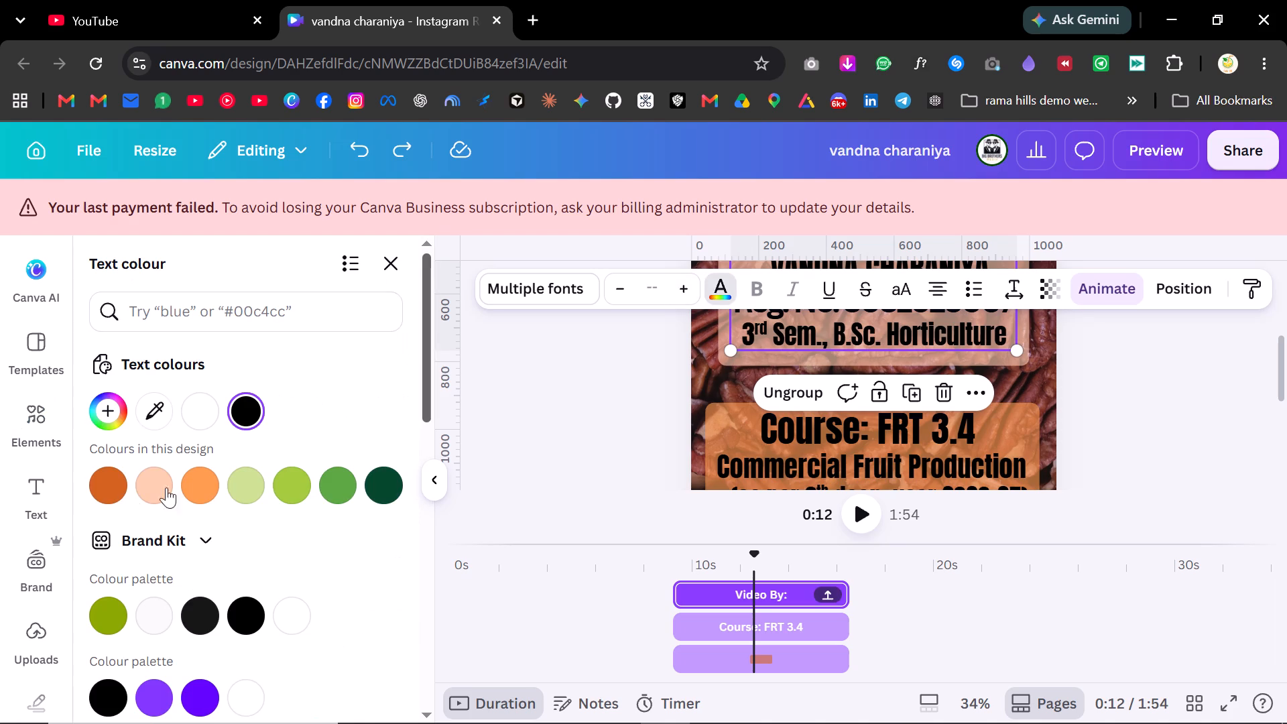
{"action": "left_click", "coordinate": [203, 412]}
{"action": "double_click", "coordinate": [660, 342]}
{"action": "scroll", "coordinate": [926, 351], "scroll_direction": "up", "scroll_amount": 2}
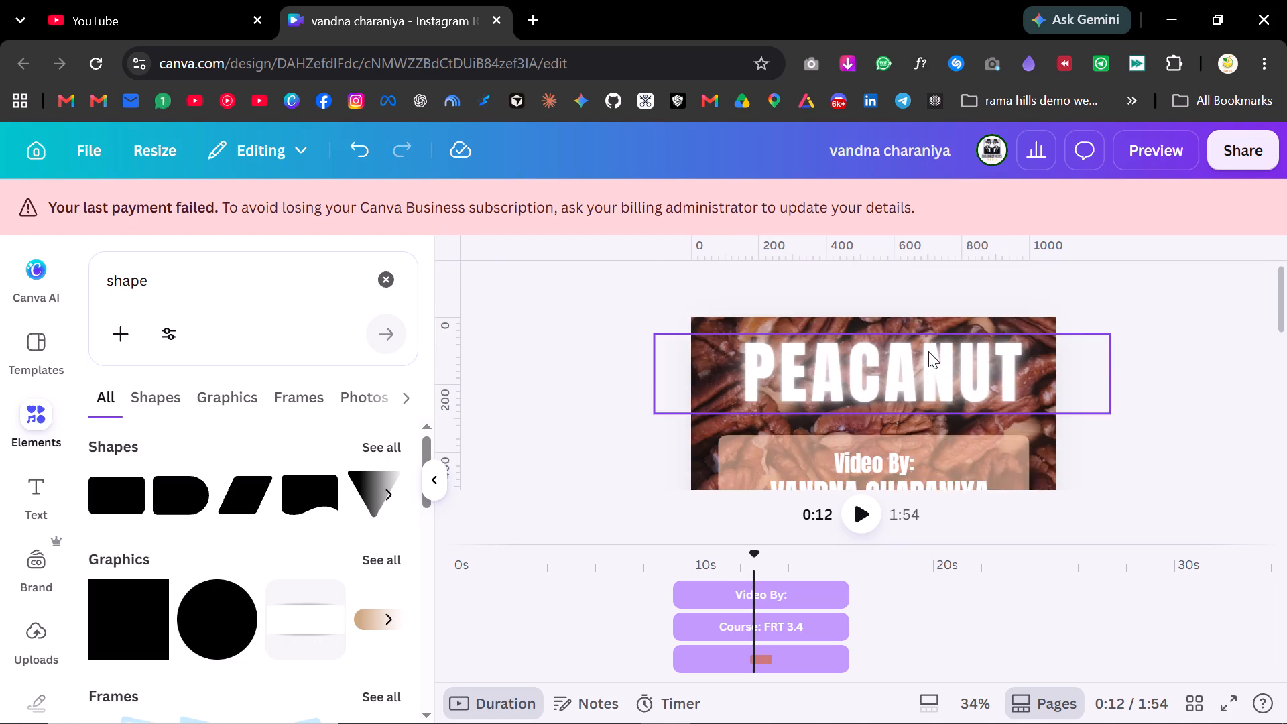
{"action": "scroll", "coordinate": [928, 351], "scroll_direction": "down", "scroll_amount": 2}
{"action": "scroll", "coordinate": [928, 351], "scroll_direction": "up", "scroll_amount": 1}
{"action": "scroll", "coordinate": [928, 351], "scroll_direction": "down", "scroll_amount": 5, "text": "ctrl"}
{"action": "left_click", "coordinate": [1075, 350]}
Change the fill of the rectangle behind the Video By credit to white.
{"action": "scroll", "coordinate": [949, 383], "scroll_direction": "up", "scroll_amount": 2, "text": "ctrl"}
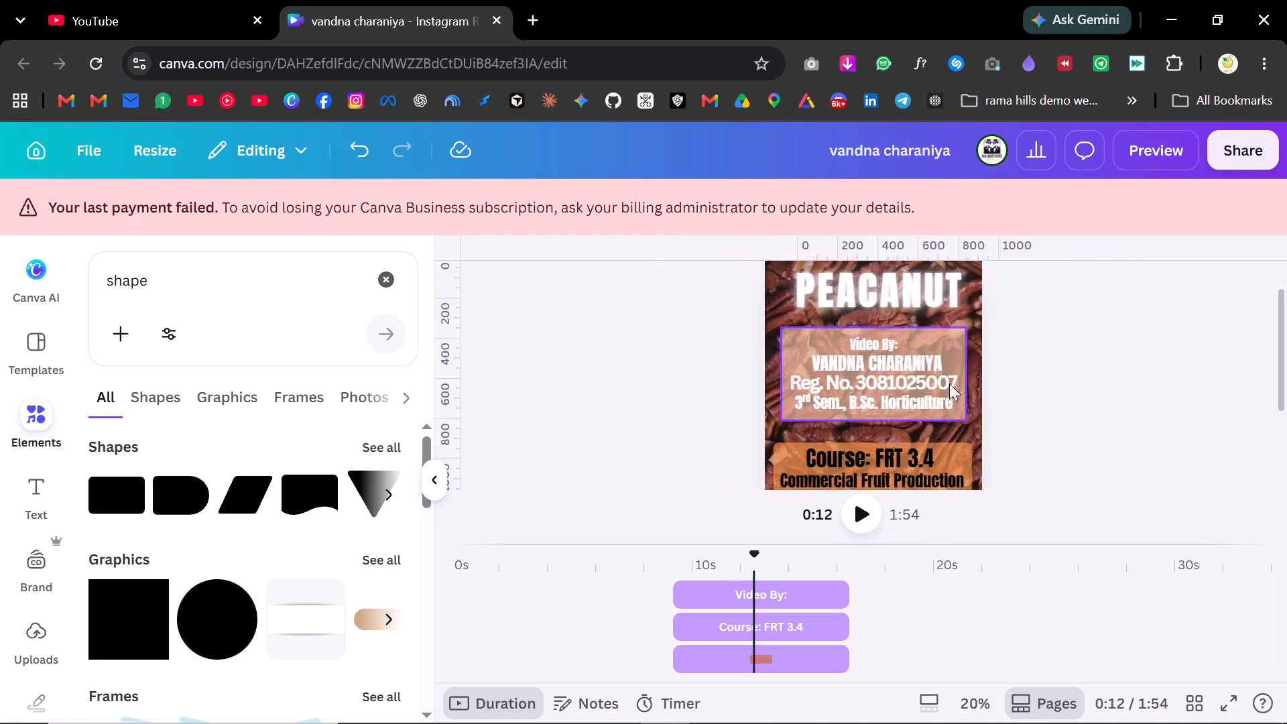
{"action": "scroll", "coordinate": [949, 383], "scroll_direction": "up", "scroll_amount": 4, "text": "ctrl"}
{"action": "left_click", "coordinate": [690, 294]}
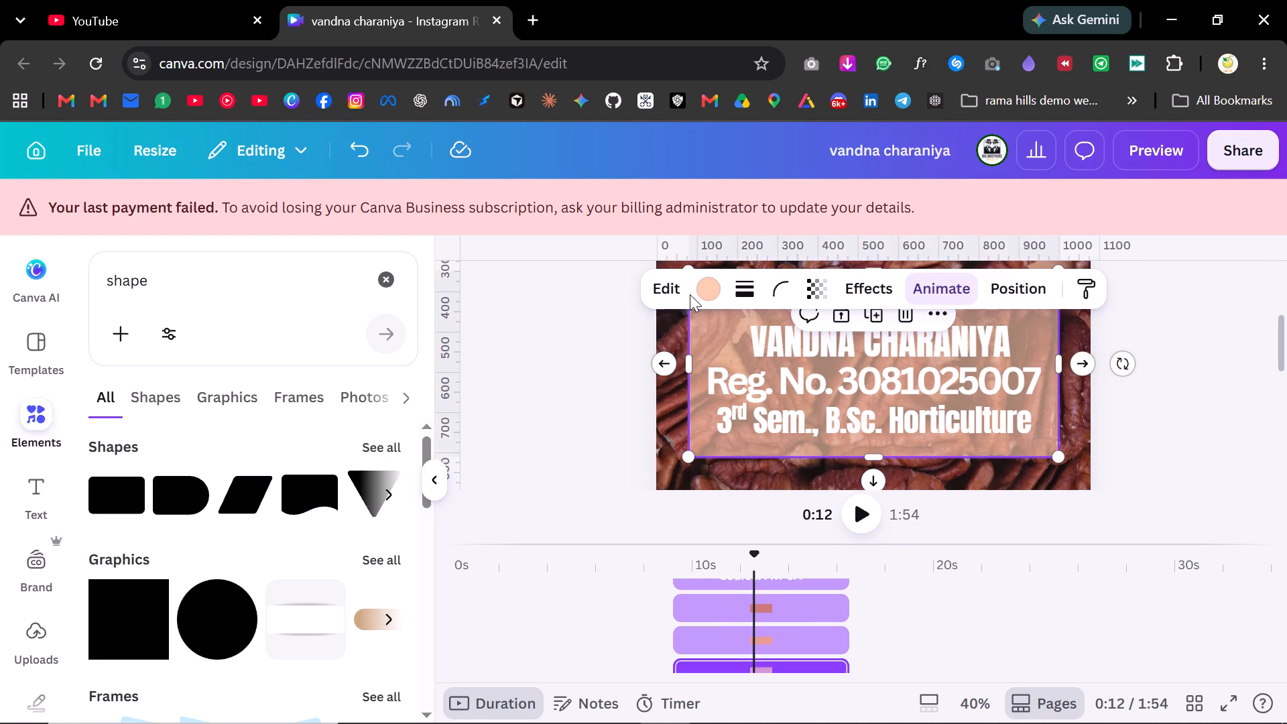
{"action": "left_click", "coordinate": [713, 280]}
{"action": "left_click", "coordinate": [389, 402]}
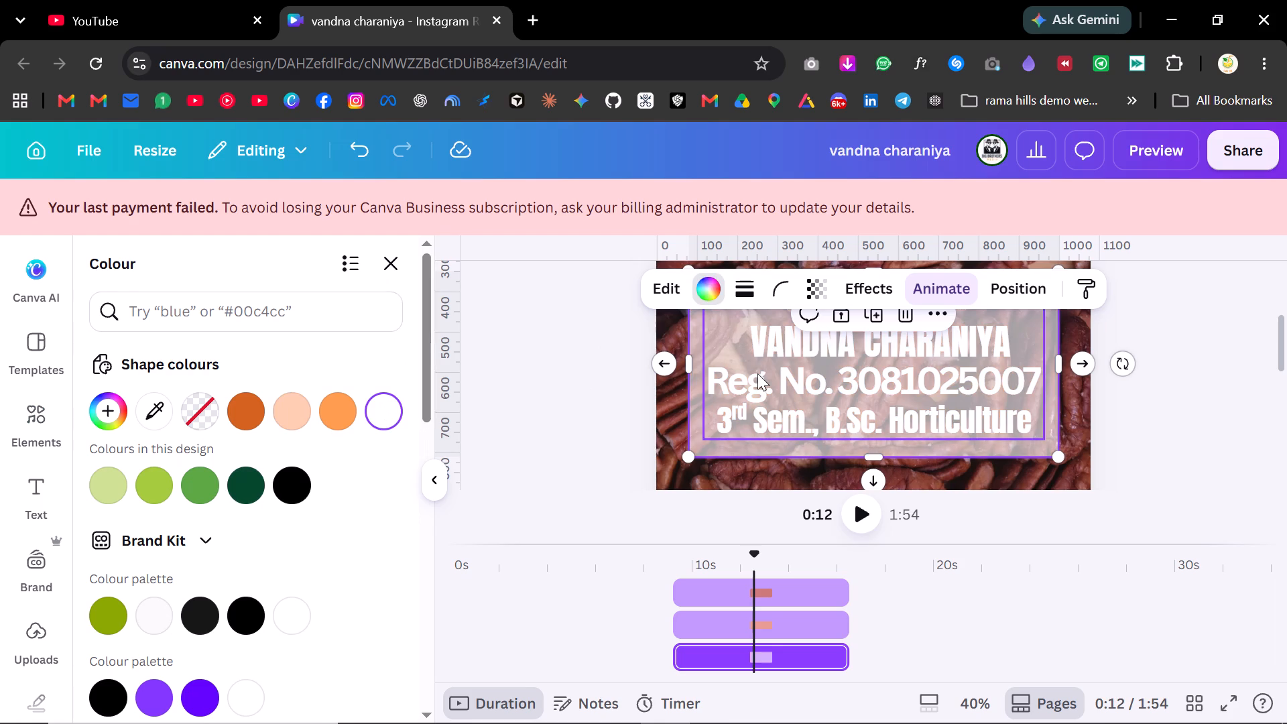
Try orange shades on the grouped Video By credit text and settle on black.
{"action": "left_click", "coordinate": [757, 373]}
{"action": "left_click", "coordinate": [719, 288]}
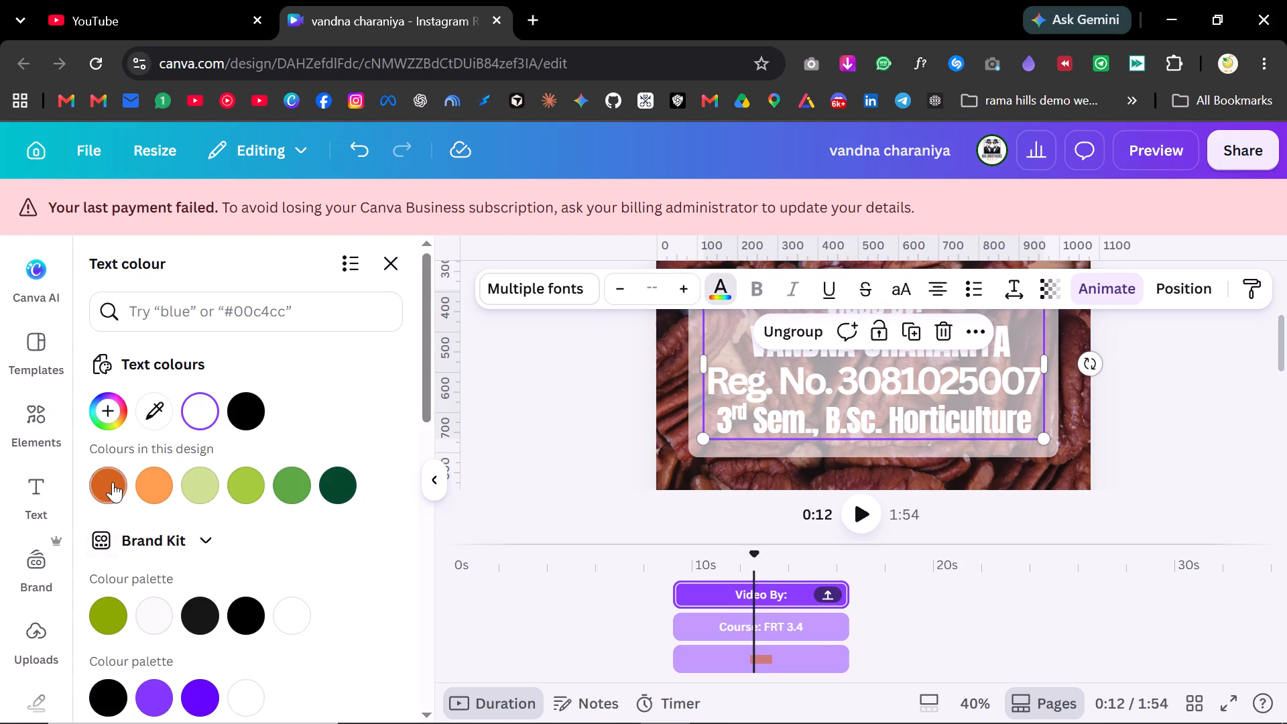
{"action": "left_click", "coordinate": [115, 483]}
{"action": "left_click", "coordinate": [152, 477]}
{"action": "left_click", "coordinate": [243, 419]}
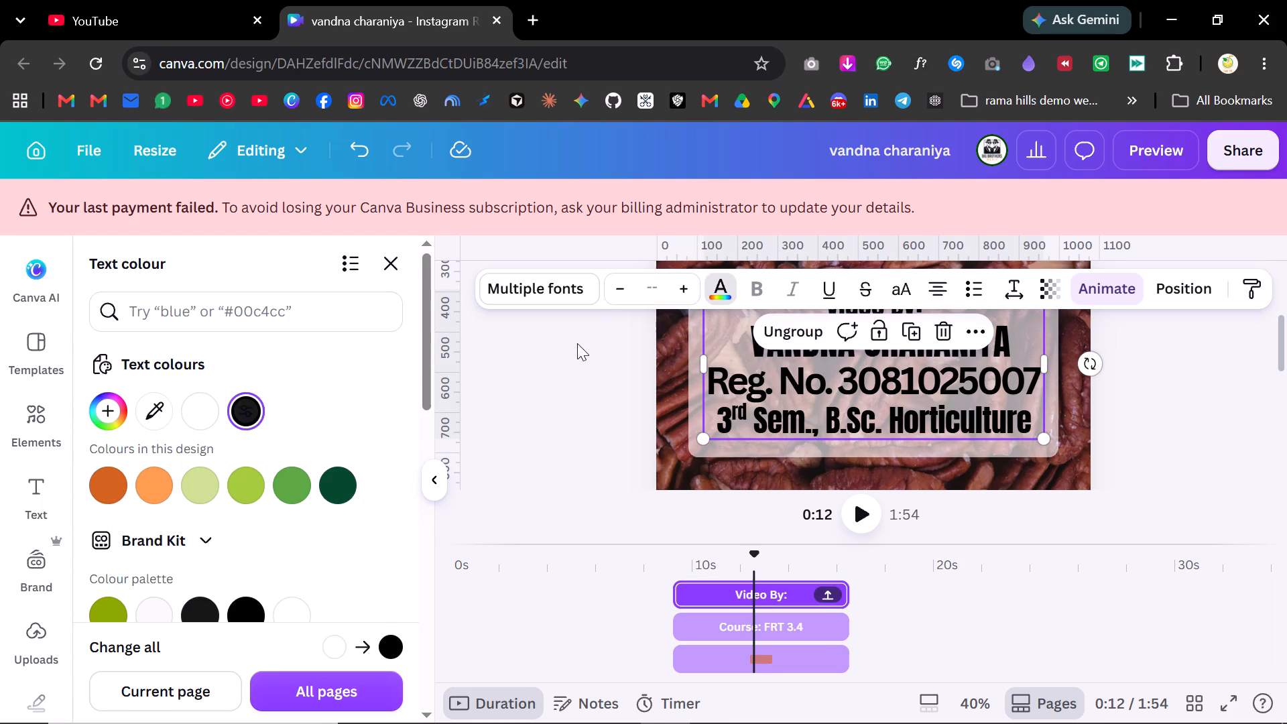
{"action": "triple_click", "coordinate": [591, 348]}
{"action": "scroll", "coordinate": [1058, 321], "scroll_direction": "down", "scroll_amount": 2}
{"action": "scroll", "coordinate": [1058, 318], "scroll_direction": "up", "scroll_amount": 2}
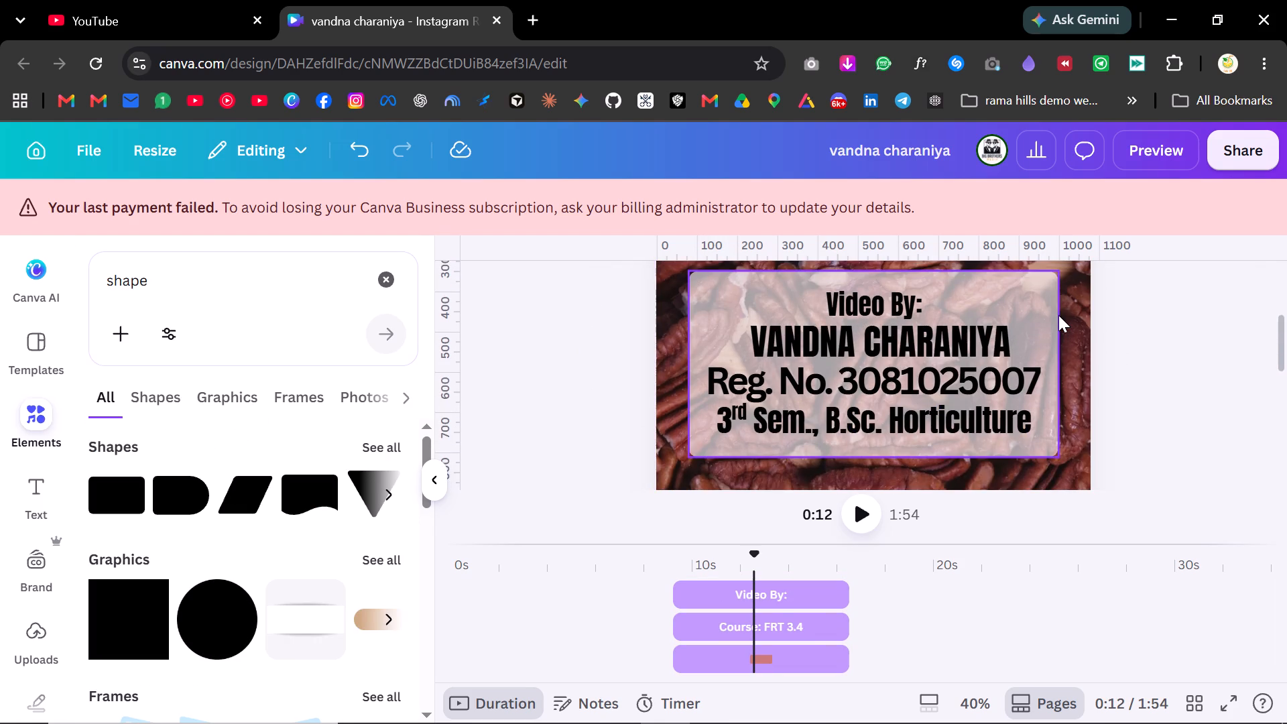
Reduce the font sizes of the registration number line and the 3rd Sem., B.Sc. Horticulture line in the Video By group.
{"action": "double_click", "coordinate": [815, 427]}
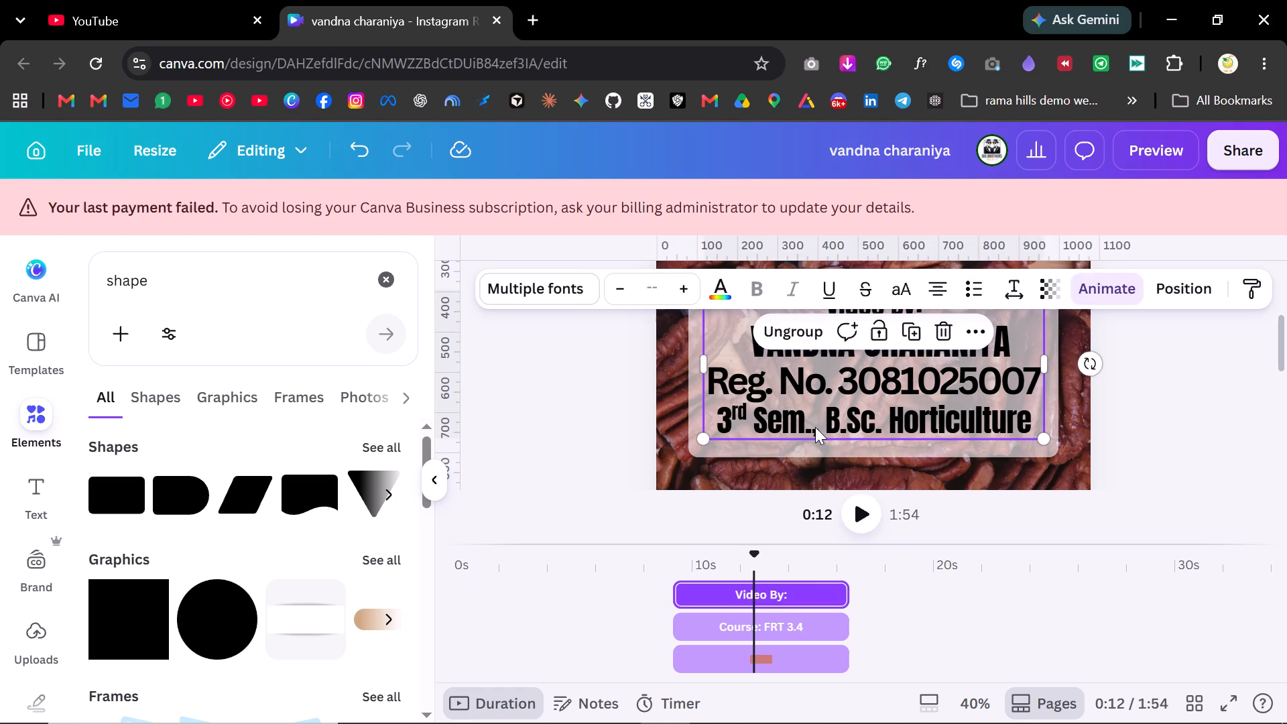
{"action": "double_click", "coordinate": [727, 388]}
{"action": "double_click", "coordinate": [727, 388]}
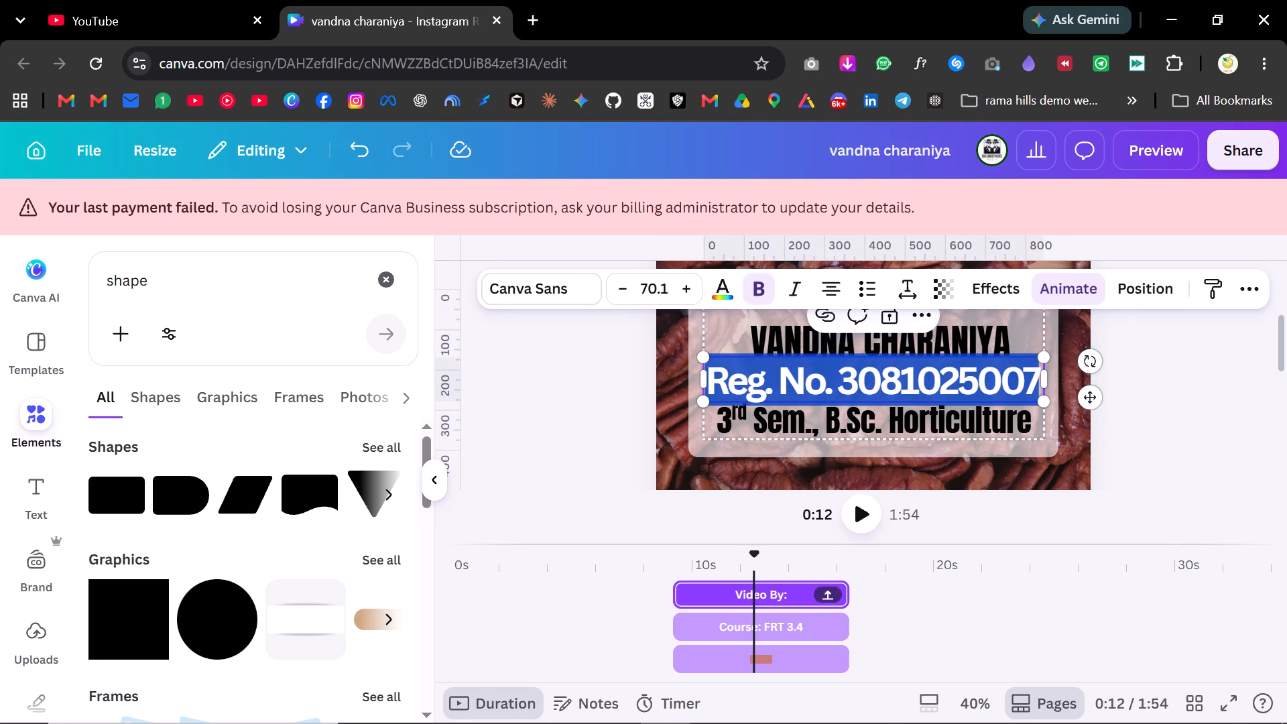
{"action": "triple_click", "coordinate": [629, 282]}
{"action": "double_click", "coordinate": [627, 282]}
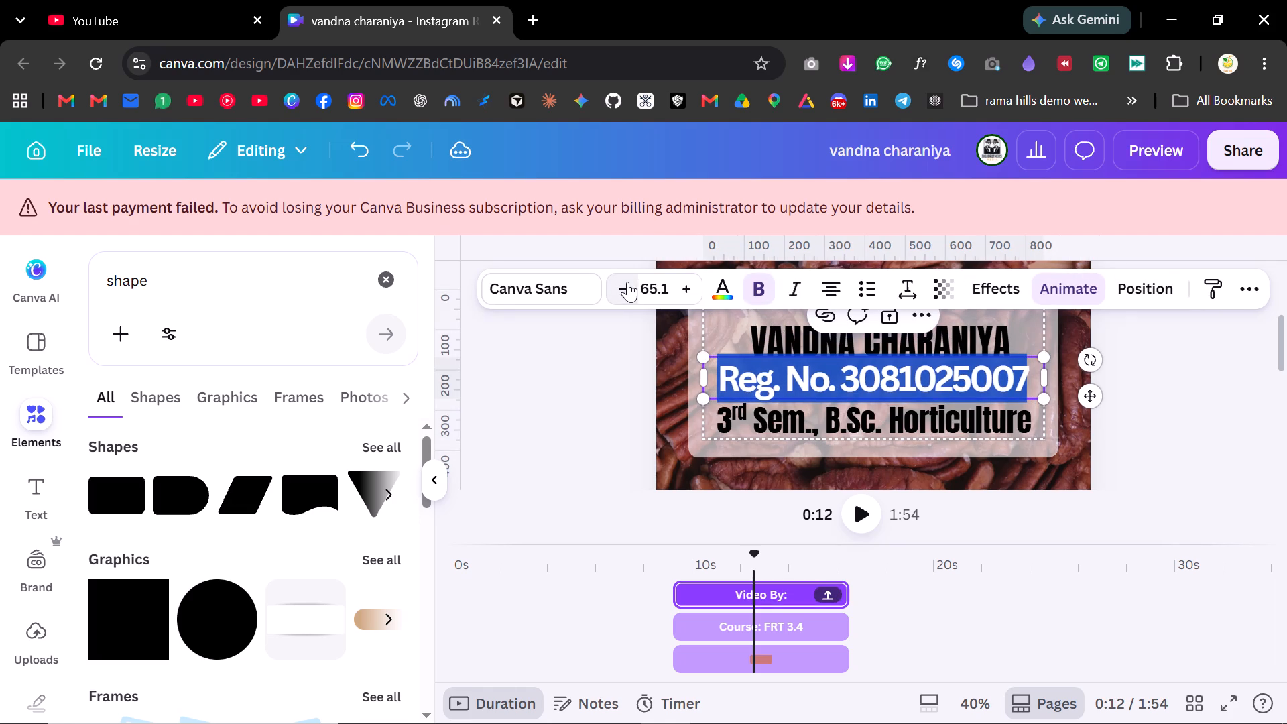
{"action": "triple_click", "coordinate": [782, 419]}
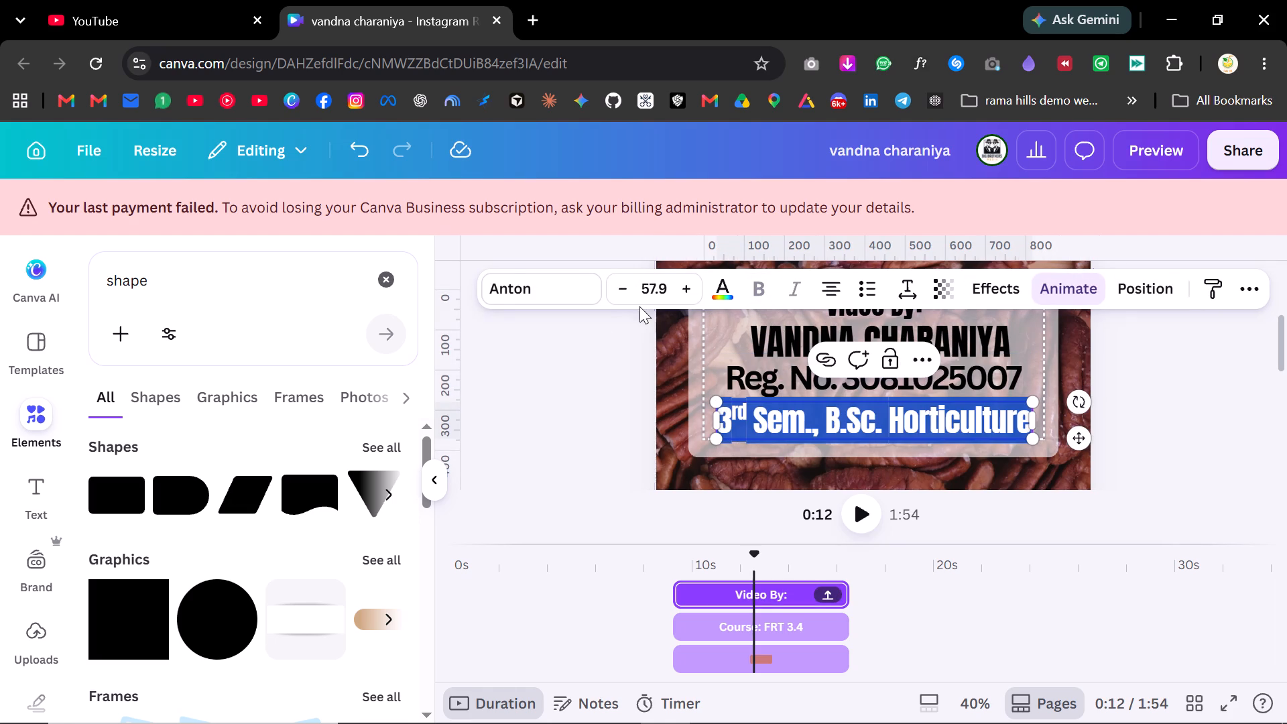
{"action": "left_click", "coordinate": [625, 293]}
{"action": "double_click", "coordinate": [546, 461]}
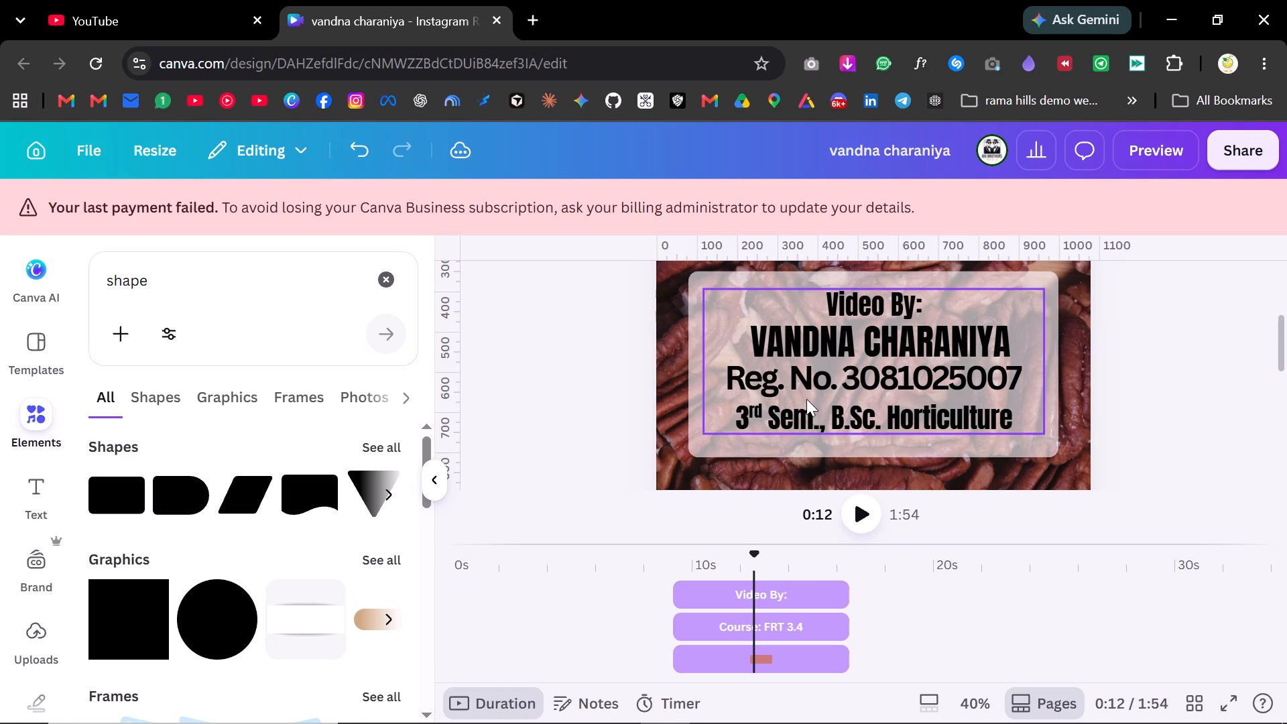
Change the fill of the rectangle behind the Course: FRT 3.4 text to white.
{"action": "left_click", "coordinate": [885, 379]}
{"action": "scroll", "coordinate": [885, 379], "scroll_direction": "down", "scroll_amount": 3}
{"action": "scroll", "coordinate": [885, 379], "scroll_direction": "up", "scroll_amount": 2}
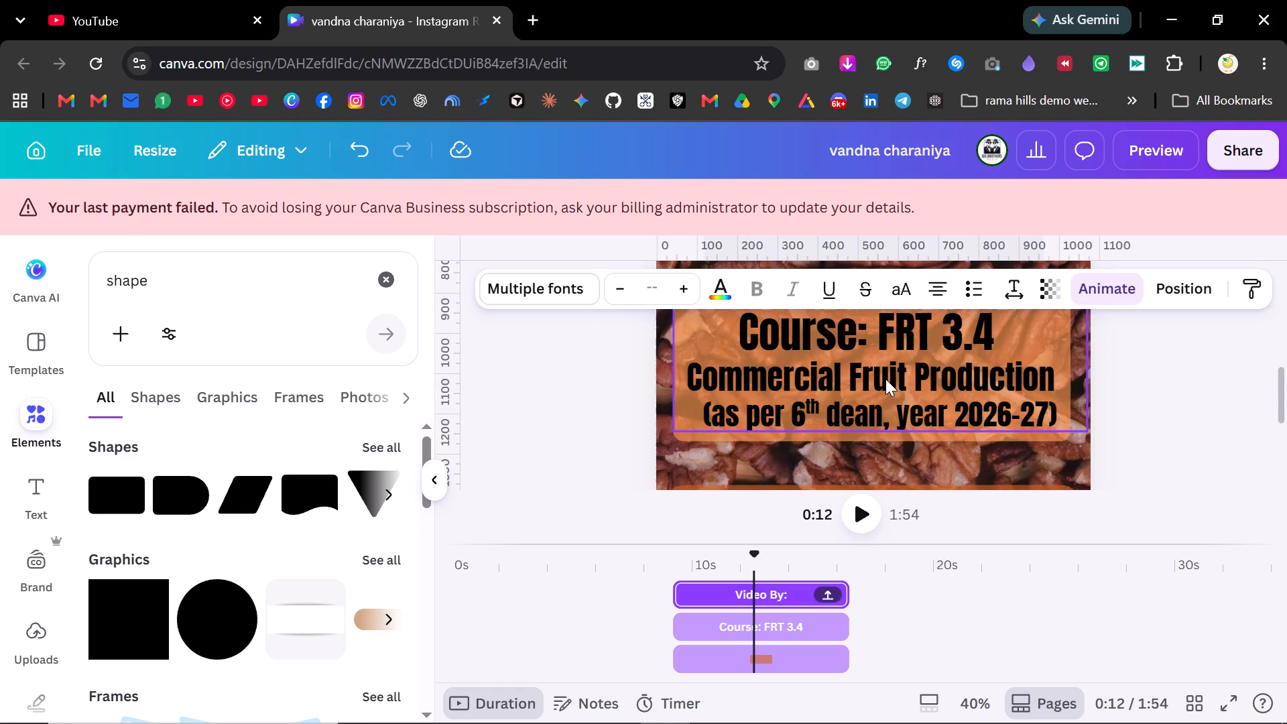
{"action": "scroll", "coordinate": [885, 379], "scroll_direction": "down", "scroll_amount": 3, "text": "ctrl"}
{"action": "left_click", "coordinate": [885, 379]}
{"action": "scroll", "coordinate": [885, 379], "scroll_direction": "up", "scroll_amount": 1}
{"action": "scroll", "coordinate": [1112, 391], "scroll_direction": "down", "scroll_amount": 2}
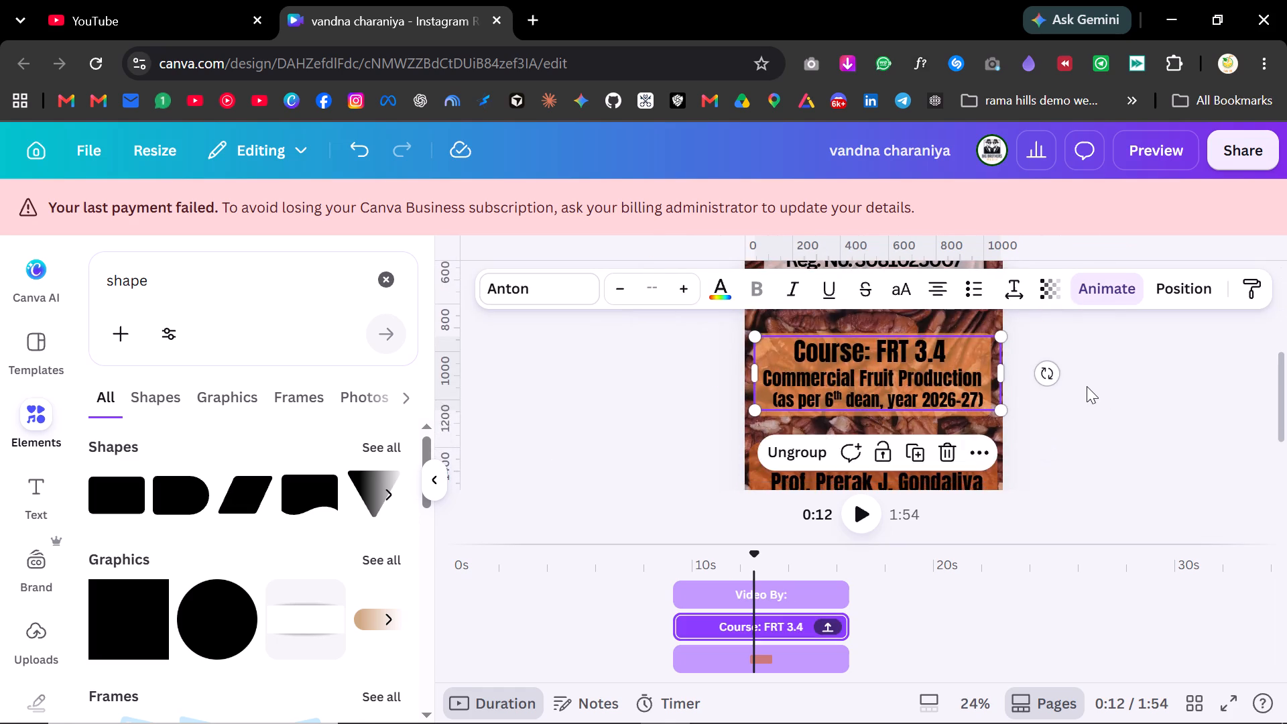
{"action": "scroll", "coordinate": [1087, 386], "scroll_direction": "down", "scroll_amount": 2, "text": "ctrl"}
{"action": "scroll", "coordinate": [889, 379], "scroll_direction": "up", "scroll_amount": 5, "text": "ctrl"}
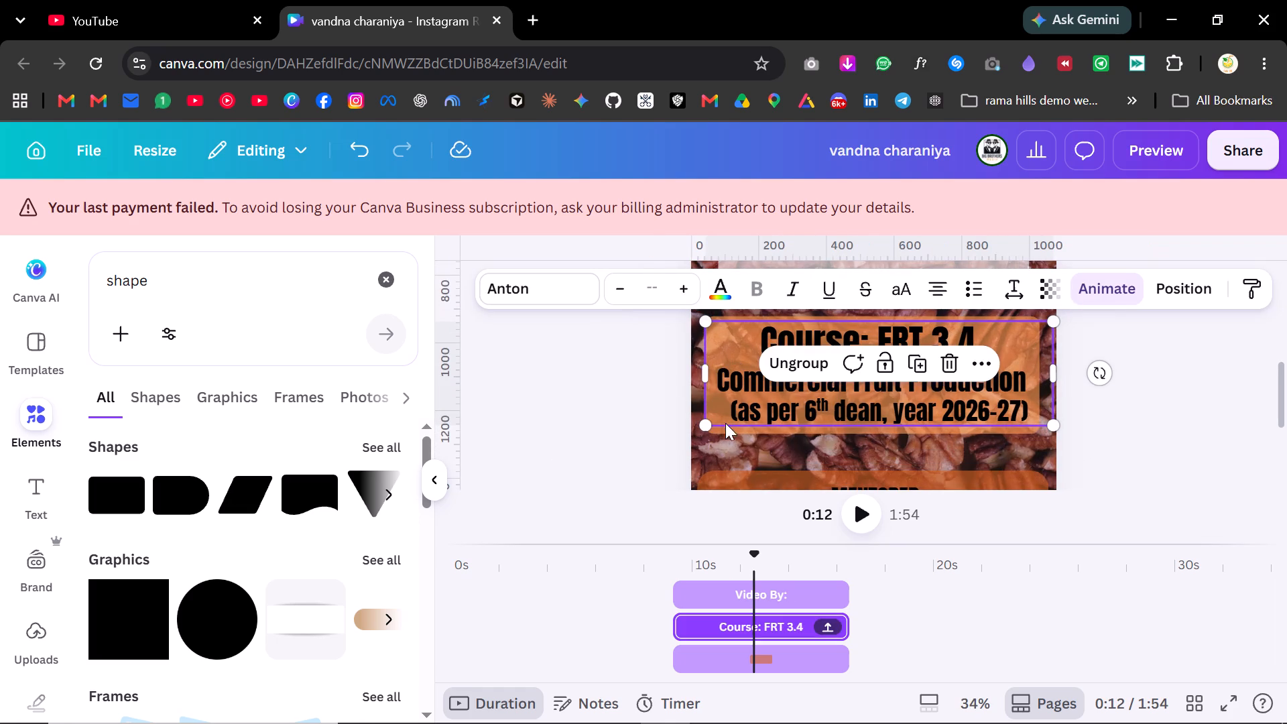
{"action": "left_click", "coordinate": [731, 432]}
{"action": "left_click", "coordinate": [719, 290]}
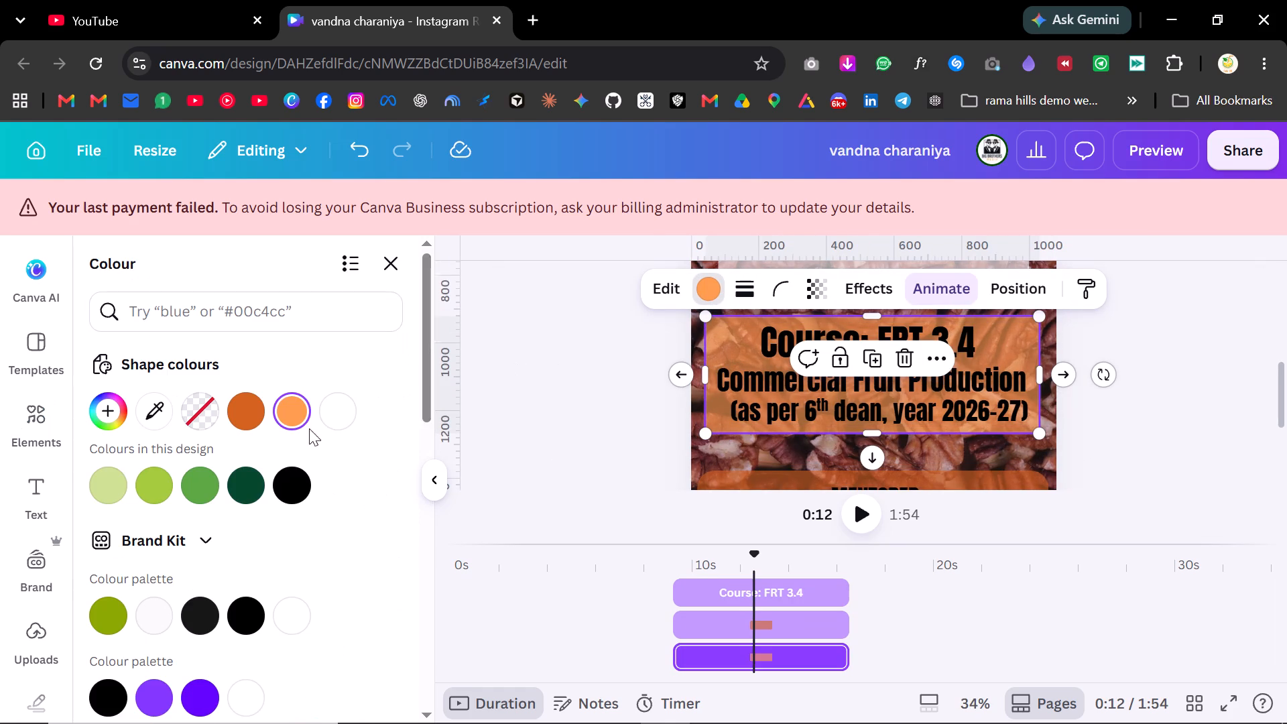
{"action": "left_click", "coordinate": [328, 406]}
Change the fill of the rectangle behind the Mentored credit to white.
{"action": "scroll", "coordinate": [763, 379], "scroll_direction": "down", "scroll_amount": 1}
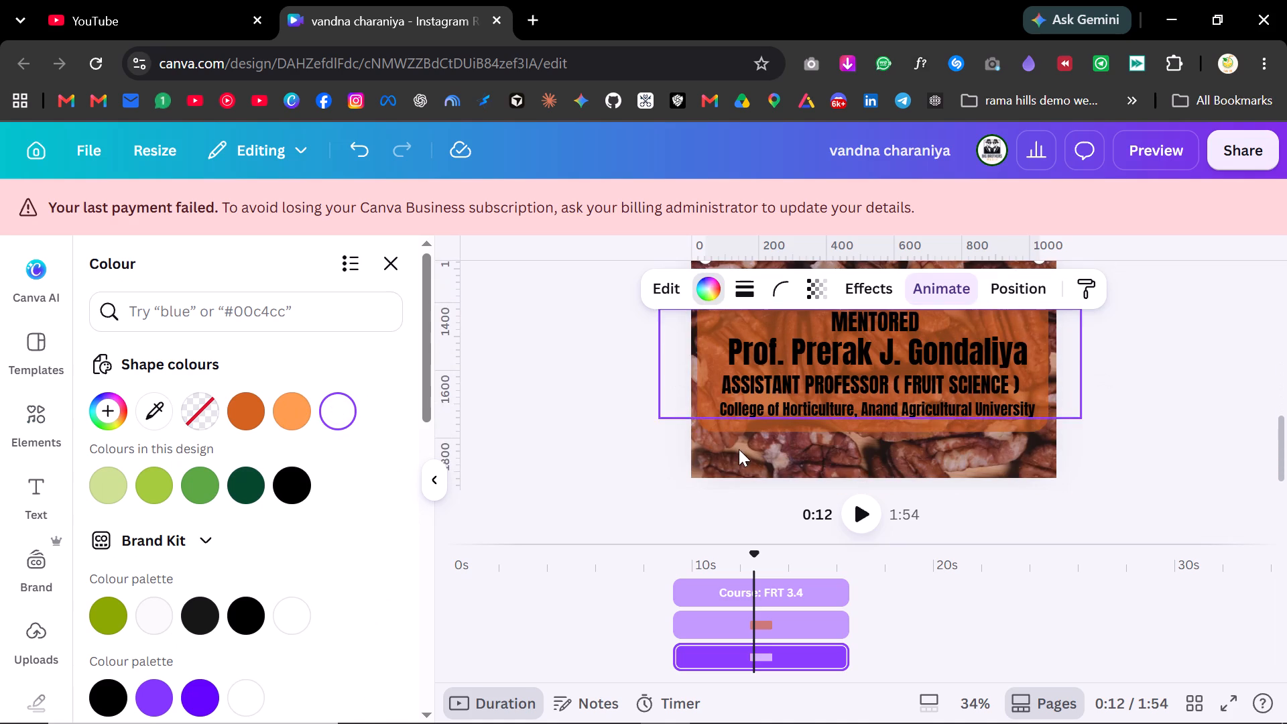
{"action": "left_click", "coordinate": [736, 426]}
{"action": "left_click", "coordinate": [344, 417]}
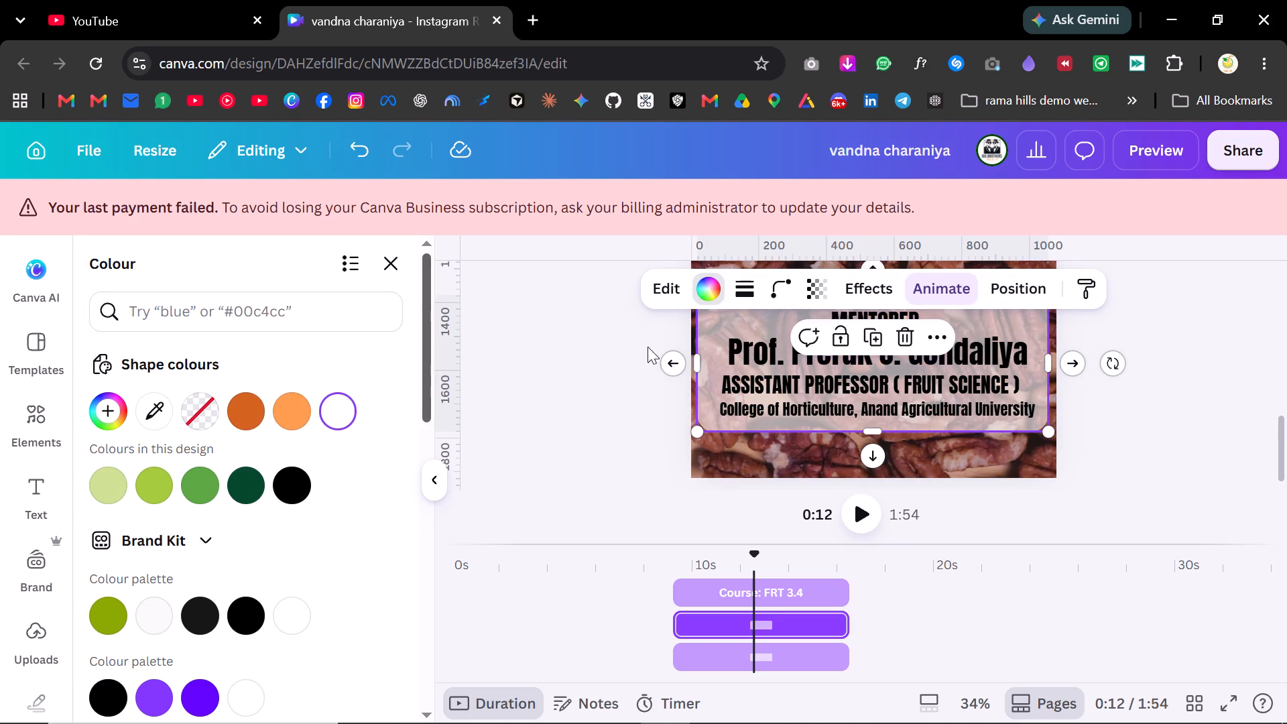
{"action": "triple_click", "coordinate": [648, 347]}
Centre the PEACANUT title horizontally on the credits page.
{"action": "scroll", "coordinate": [684, 372], "scroll_direction": "up", "scroll_amount": 3}
{"action": "scroll", "coordinate": [1028, 339], "scroll_direction": "down", "scroll_amount": 2}
{"action": "scroll", "coordinate": [1084, 320], "scroll_direction": "down", "scroll_amount": 2}
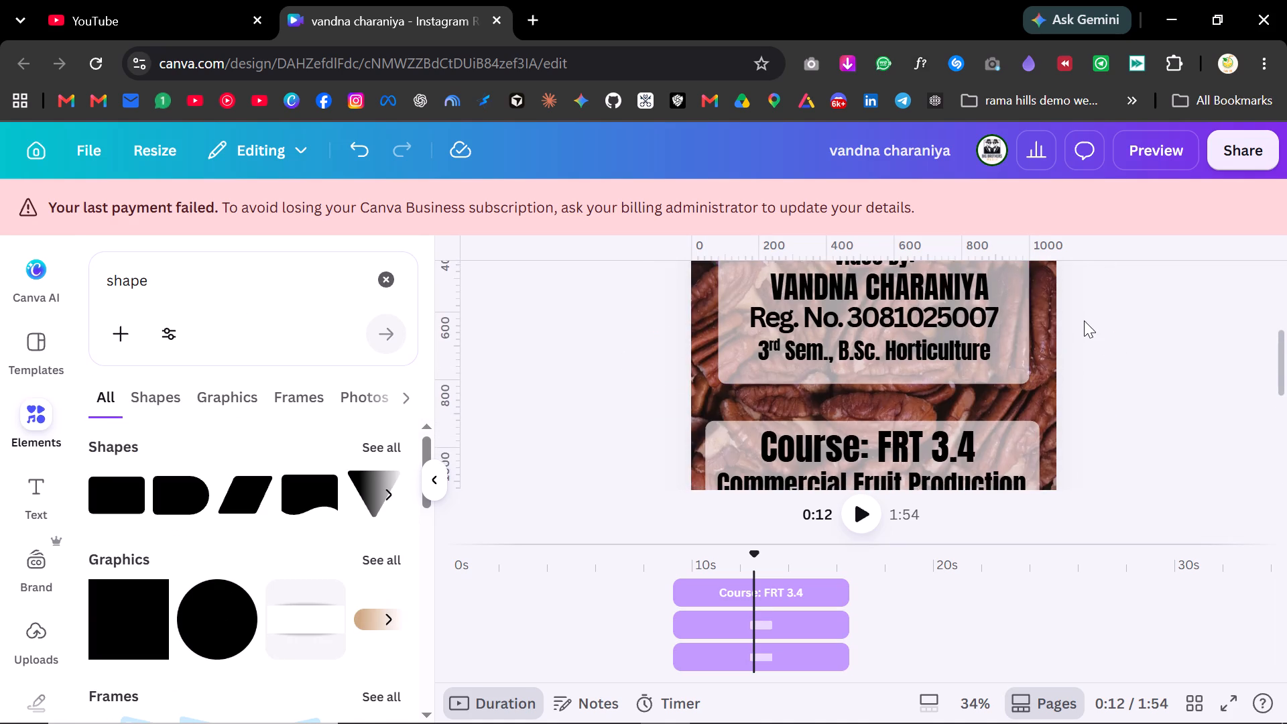
{"action": "scroll", "coordinate": [1084, 320], "scroll_direction": "down", "scroll_amount": 1}
{"action": "scroll", "coordinate": [1084, 328], "scroll_direction": "down", "scroll_amount": 4, "text": "ctrl"}
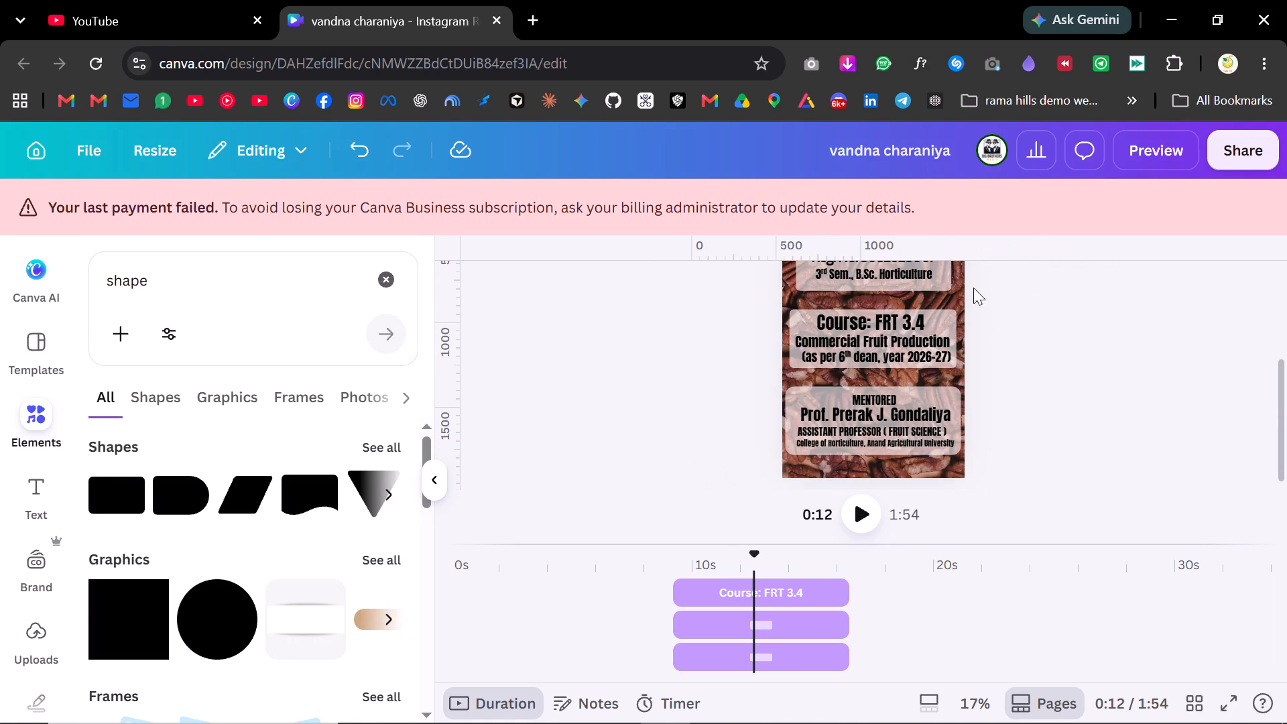
{"action": "scroll", "coordinate": [973, 288], "scroll_direction": "up", "scroll_amount": 2}
{"action": "scroll", "coordinate": [881, 340], "scroll_direction": "up", "scroll_amount": 4, "text": "ctrl"}
{"action": "left_click", "coordinate": [881, 340]}
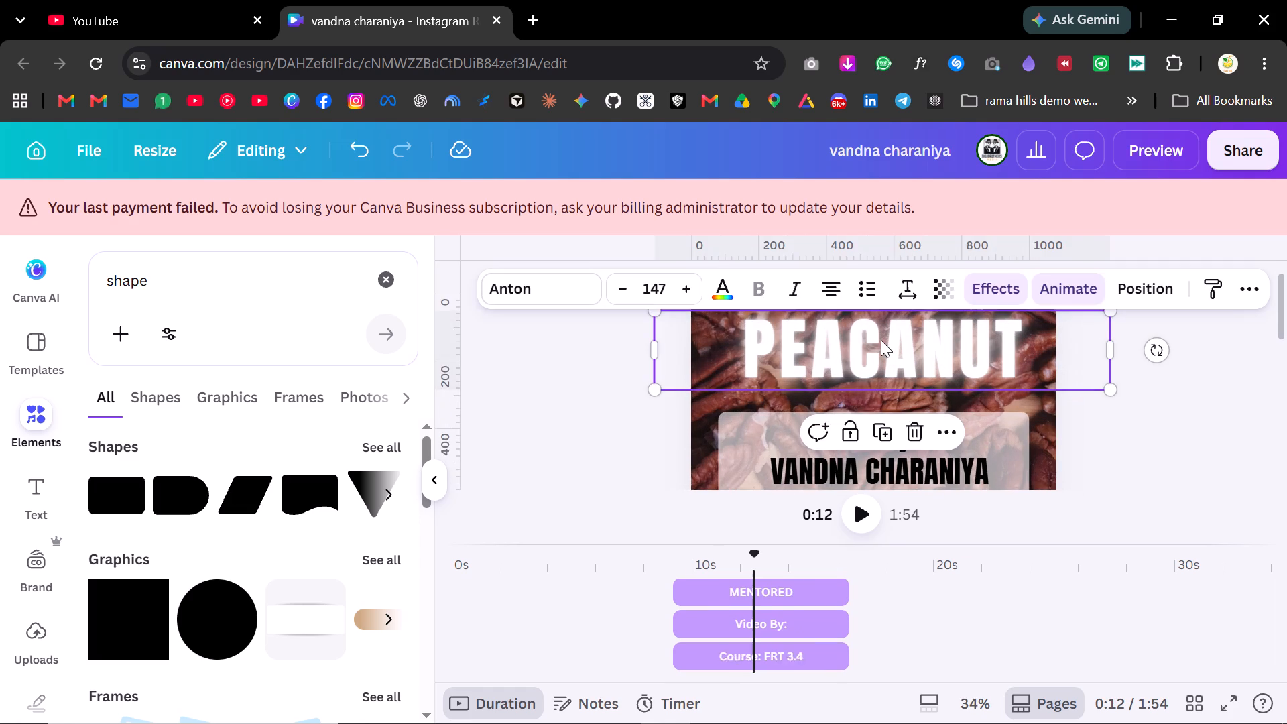
{"action": "double_click", "coordinate": [574, 438]}
{"action": "left_click", "coordinate": [857, 369]}
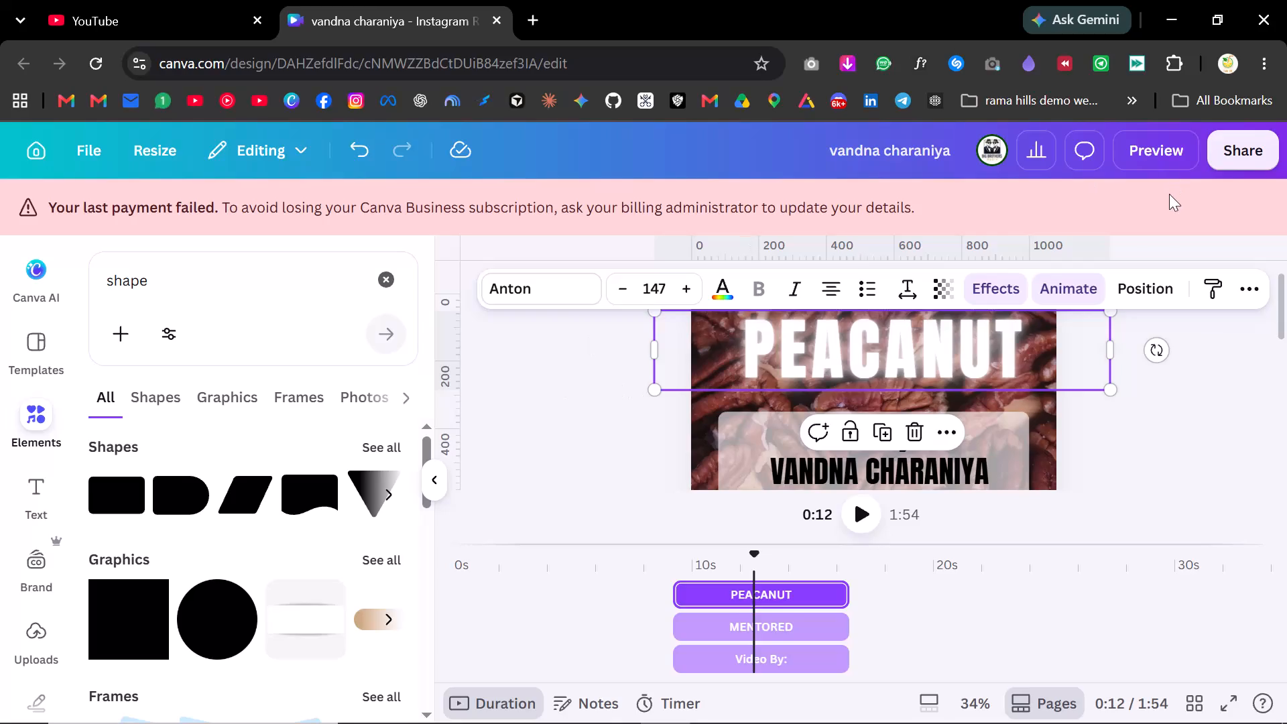
{"action": "left_click", "coordinate": [1141, 292]}
{"action": "double_click", "coordinate": [166, 335]}
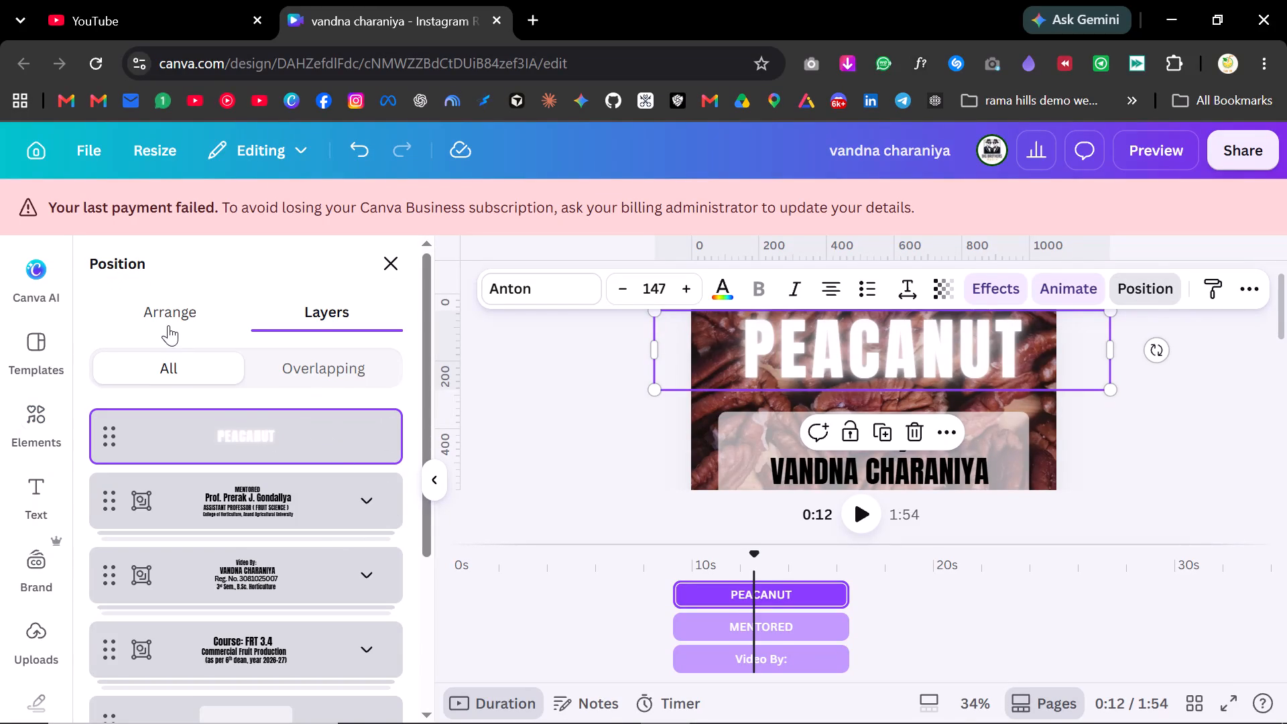
{"action": "left_click", "coordinate": [168, 324]}
{"action": "left_click", "coordinate": [329, 550]}
{"action": "triple_click", "coordinate": [534, 418]}
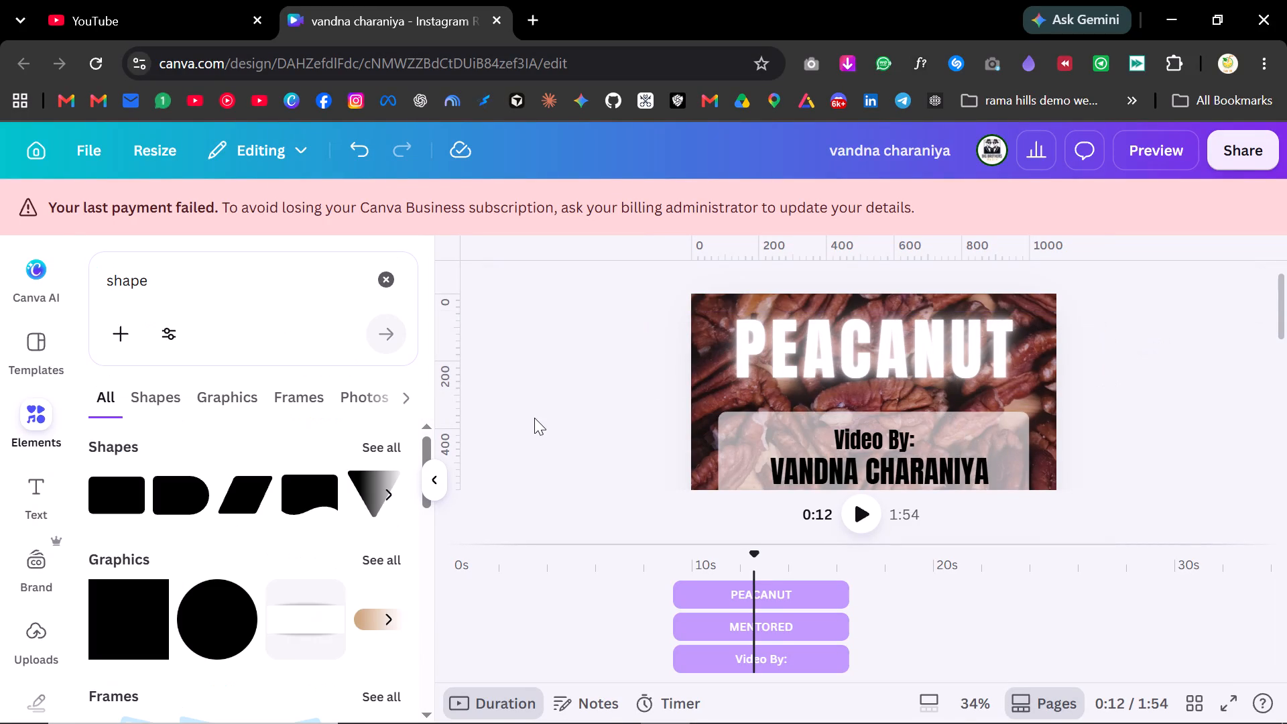
Go back to the opening page and examine the Department of Fruit Science heading and the logos beside it.
{"action": "scroll", "coordinate": [739, 594], "scroll_direction": "down", "scroll_amount": 2}
{"action": "left_click", "coordinate": [623, 629]}
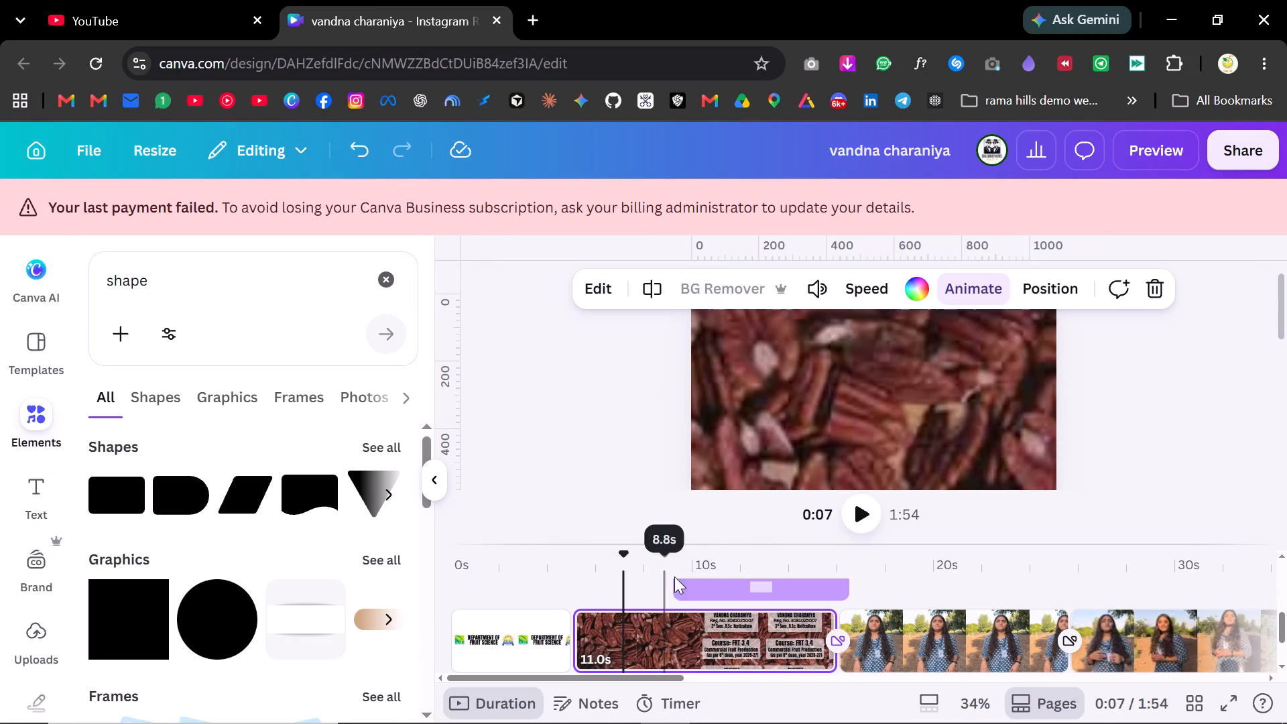
{"action": "left_click_drag", "start_coordinate": [617, 555], "coordinate": [473, 598]}
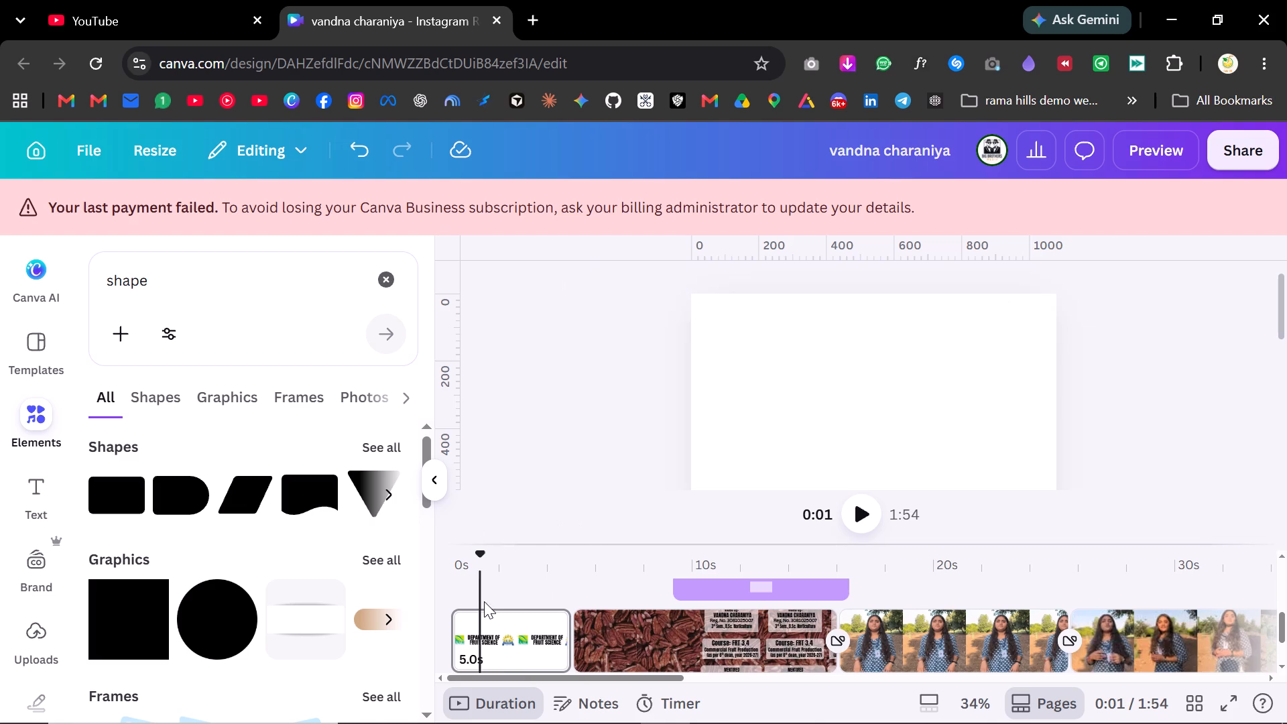
{"action": "scroll", "coordinate": [524, 574], "scroll_direction": "down", "scroll_amount": 5, "text": "ctrl"}
{"action": "scroll", "coordinate": [733, 448], "scroll_direction": "down", "scroll_amount": 5}
{"action": "scroll", "coordinate": [664, 403], "scroll_direction": "down", "scroll_amount": 7, "text": "ctrl"}
{"action": "scroll", "coordinate": [817, 366], "scroll_direction": "up", "scroll_amount": 2}
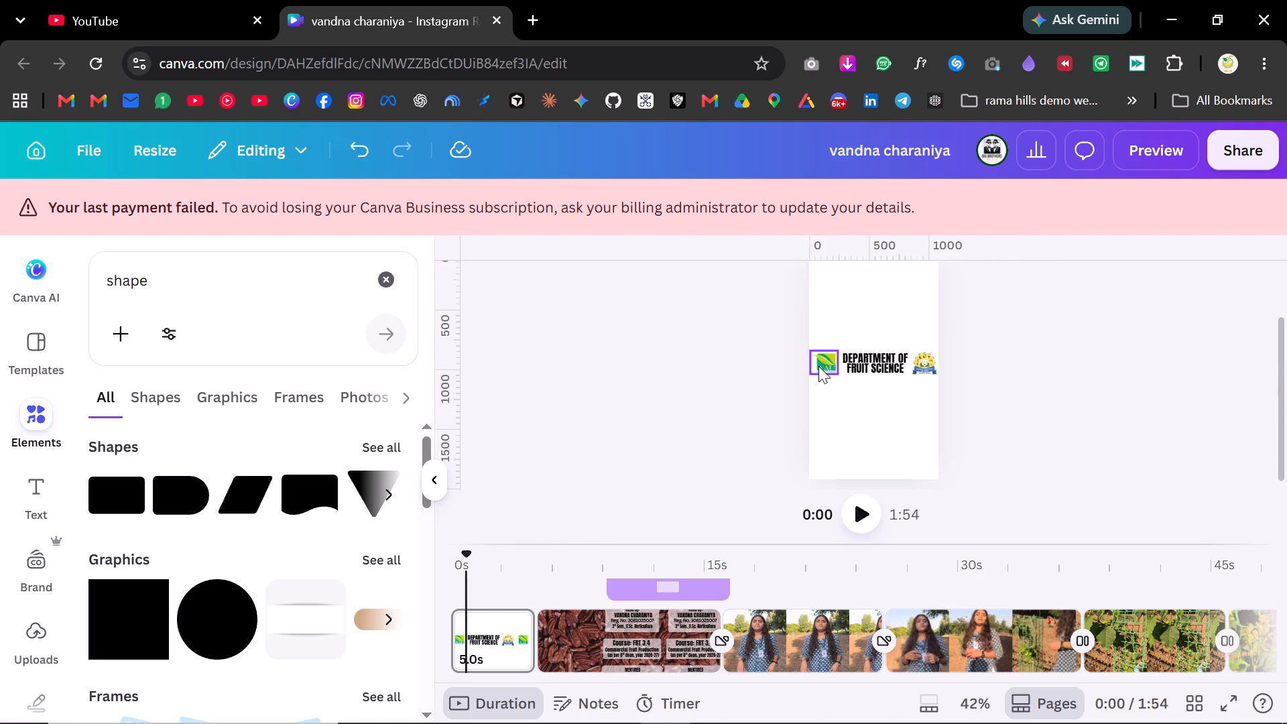
{"action": "scroll", "coordinate": [883, 417], "scroll_direction": "up", "scroll_amount": 10, "text": "ctrl"}
{"action": "scroll", "coordinate": [885, 418], "scroll_direction": "down", "scroll_amount": 5, "text": "ctrl"}
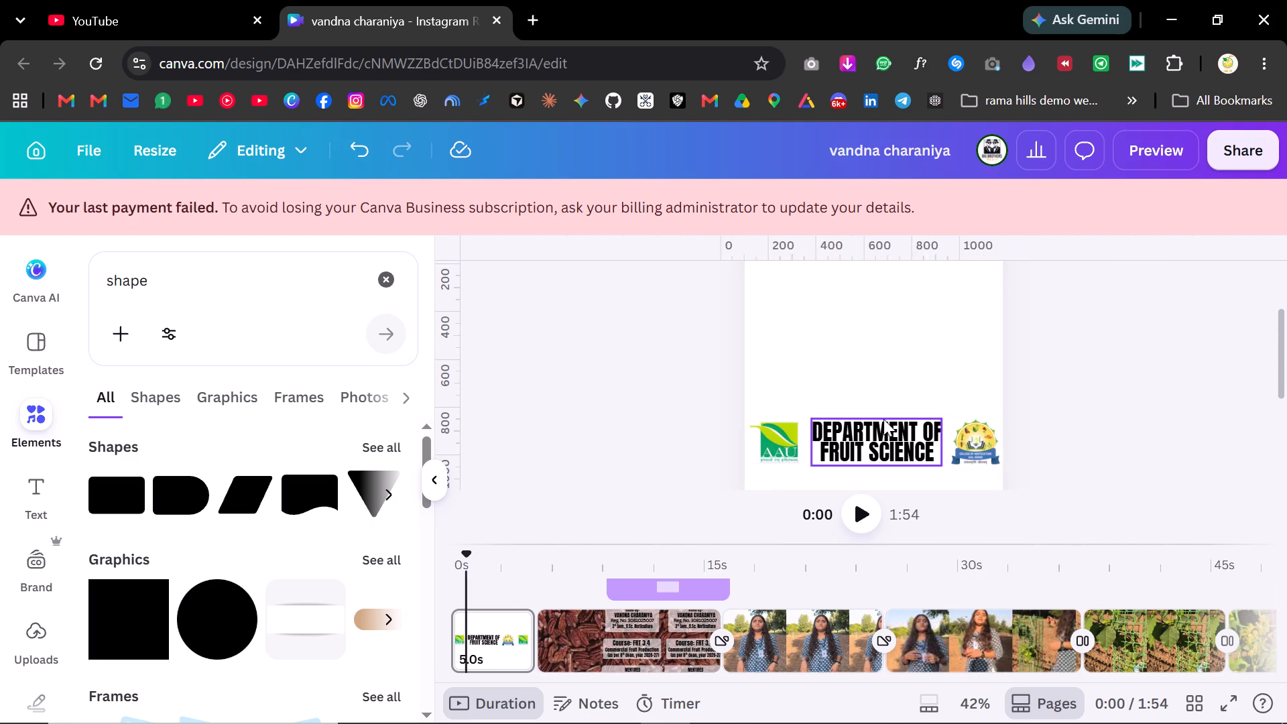
Play the reel from the start through the PEACANUT credits page and examine how the title and credit texts appear.
{"action": "left_click_drag", "start_coordinate": [464, 562], "coordinate": [452, 568]}
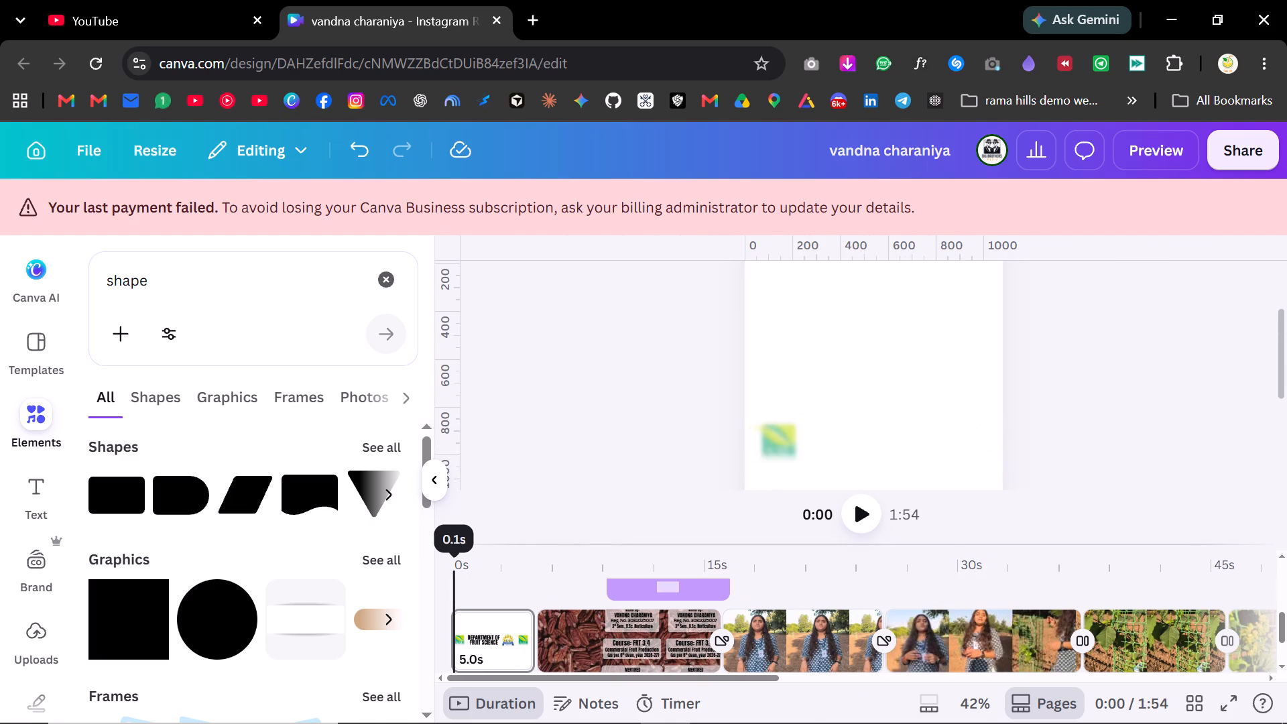
{"action": "left_click_drag", "start_coordinate": [452, 568], "coordinate": [432, 577]}
{"action": "key", "text": "space"}
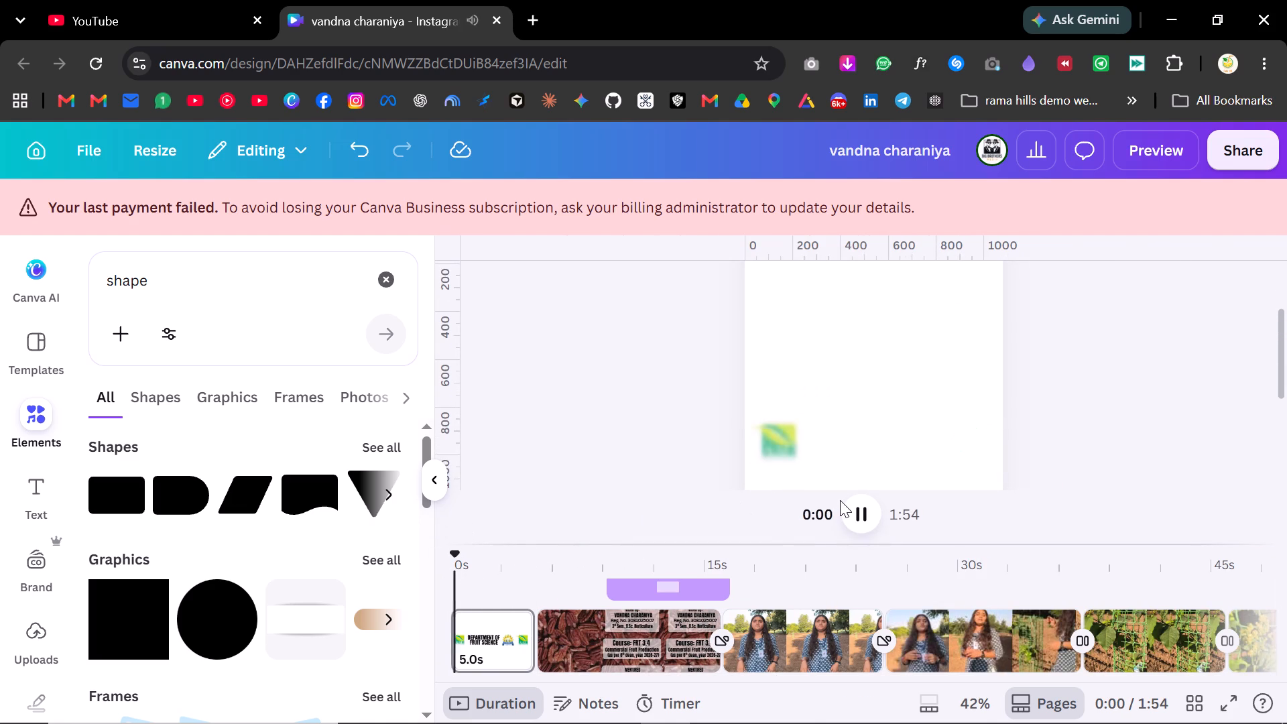
{"action": "scroll", "coordinate": [690, 619], "scroll_direction": "down", "scroll_amount": 1}
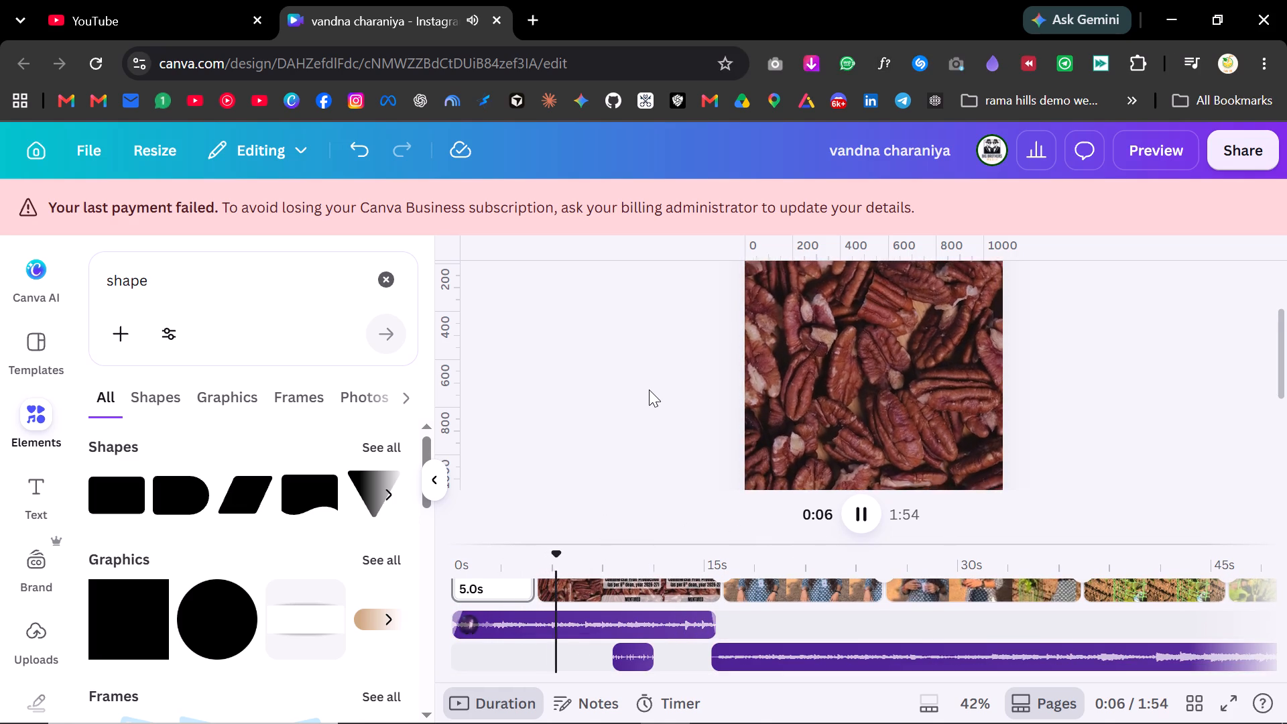
{"action": "scroll", "coordinate": [649, 389], "scroll_direction": "down", "scroll_amount": 1}
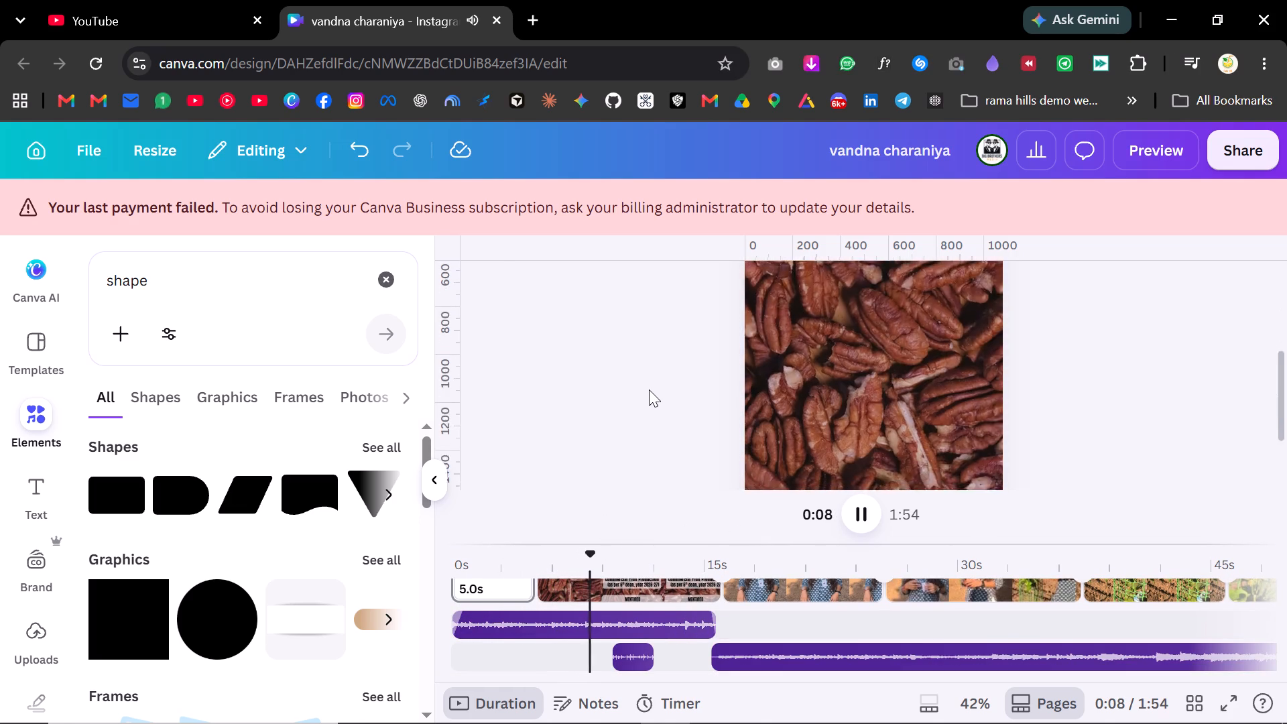
{"action": "scroll", "coordinate": [649, 389], "scroll_direction": "down", "scroll_amount": 1}
{"action": "scroll", "coordinate": [649, 389], "scroll_direction": "up", "scroll_amount": 2}
{"action": "scroll", "coordinate": [711, 341], "scroll_direction": "up", "scroll_amount": 2}
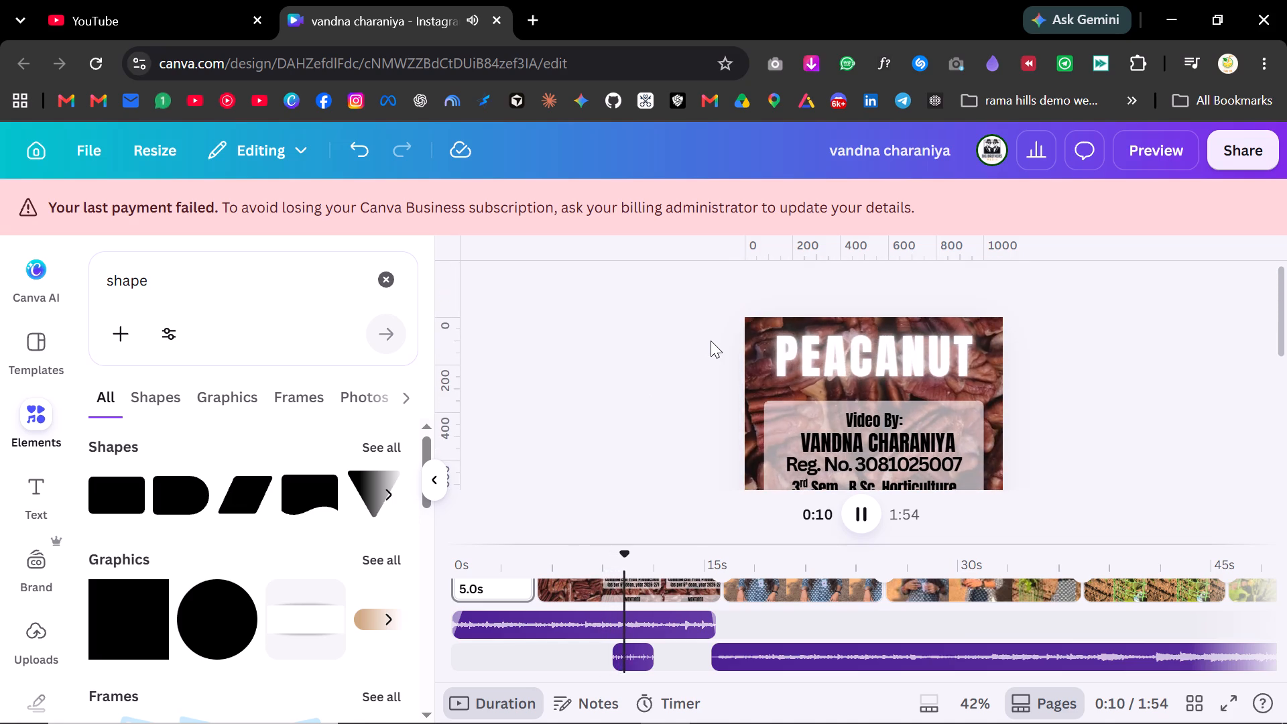
{"action": "scroll", "coordinate": [711, 341], "scroll_direction": "down", "scroll_amount": 2}
{"action": "left_click", "coordinate": [1034, 291]}
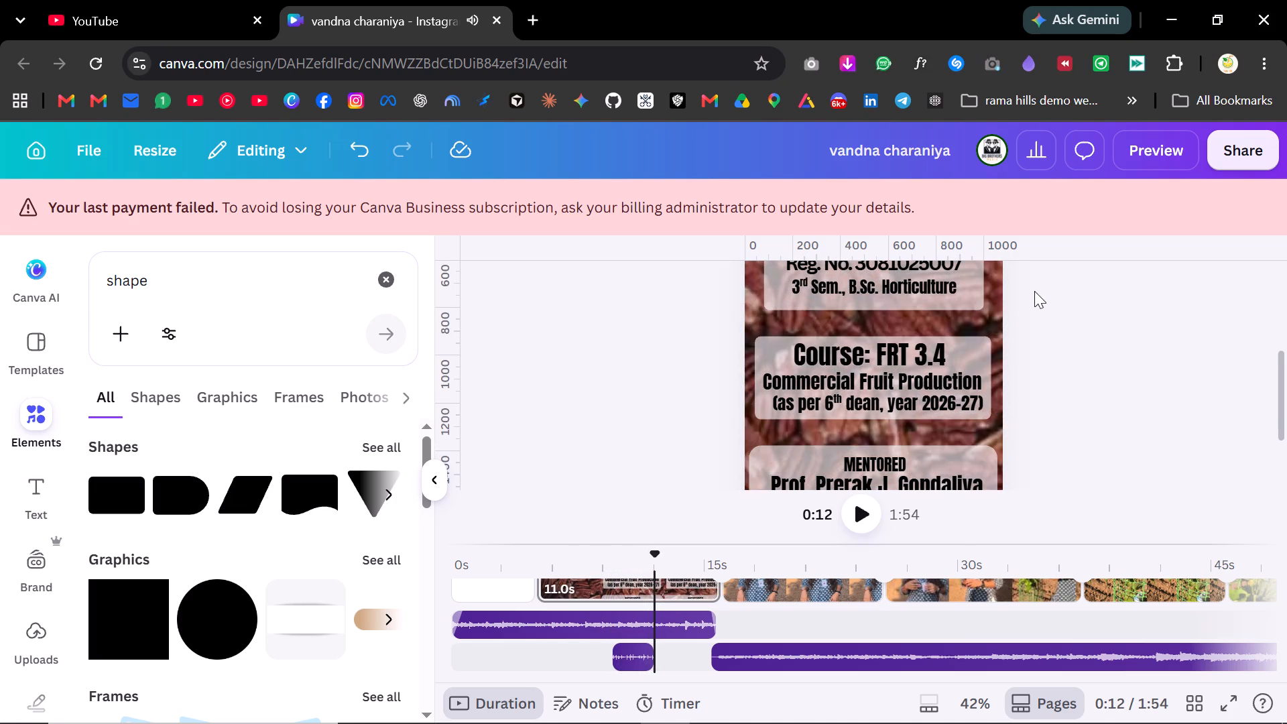
Select the Video By, Course and Mentored text groups together and look through the animation effects available for them.
{"action": "scroll", "coordinate": [686, 511], "scroll_direction": "up", "scroll_amount": 1}
{"action": "left_click", "coordinate": [871, 294]}
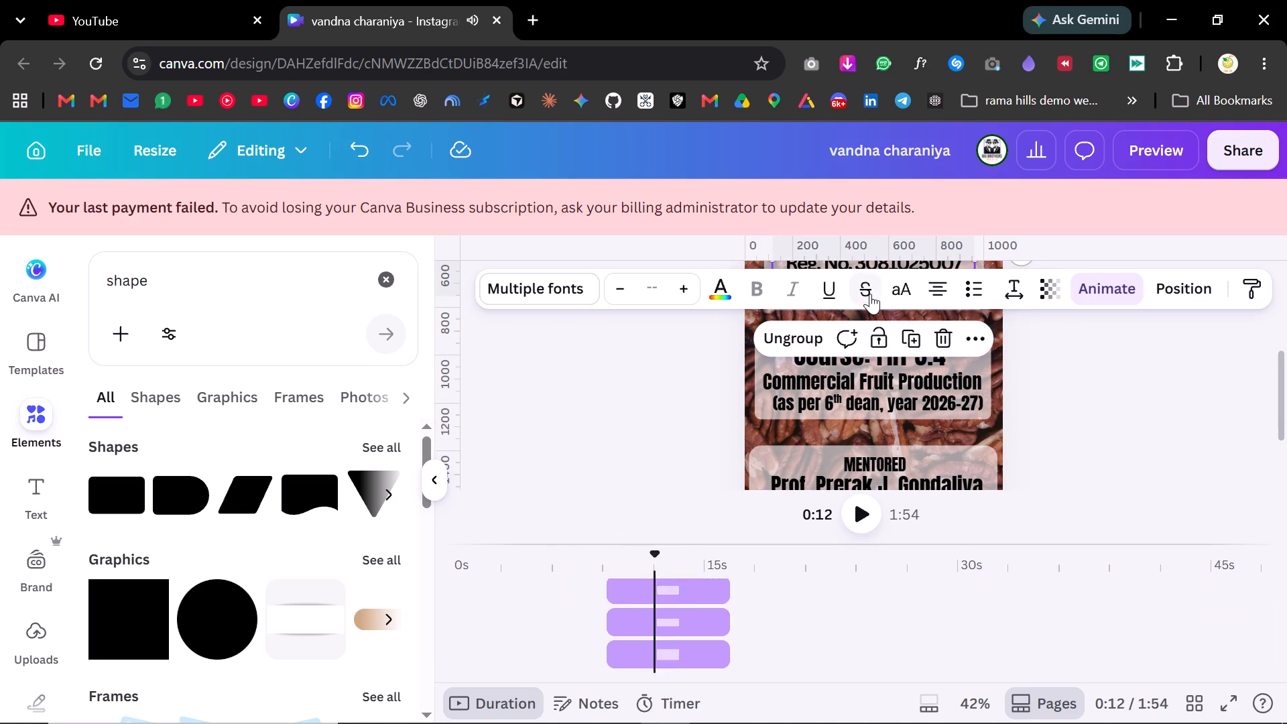
{"action": "scroll", "coordinate": [1081, 416], "scroll_direction": "down", "scroll_amount": 3, "text": "ctrl"}
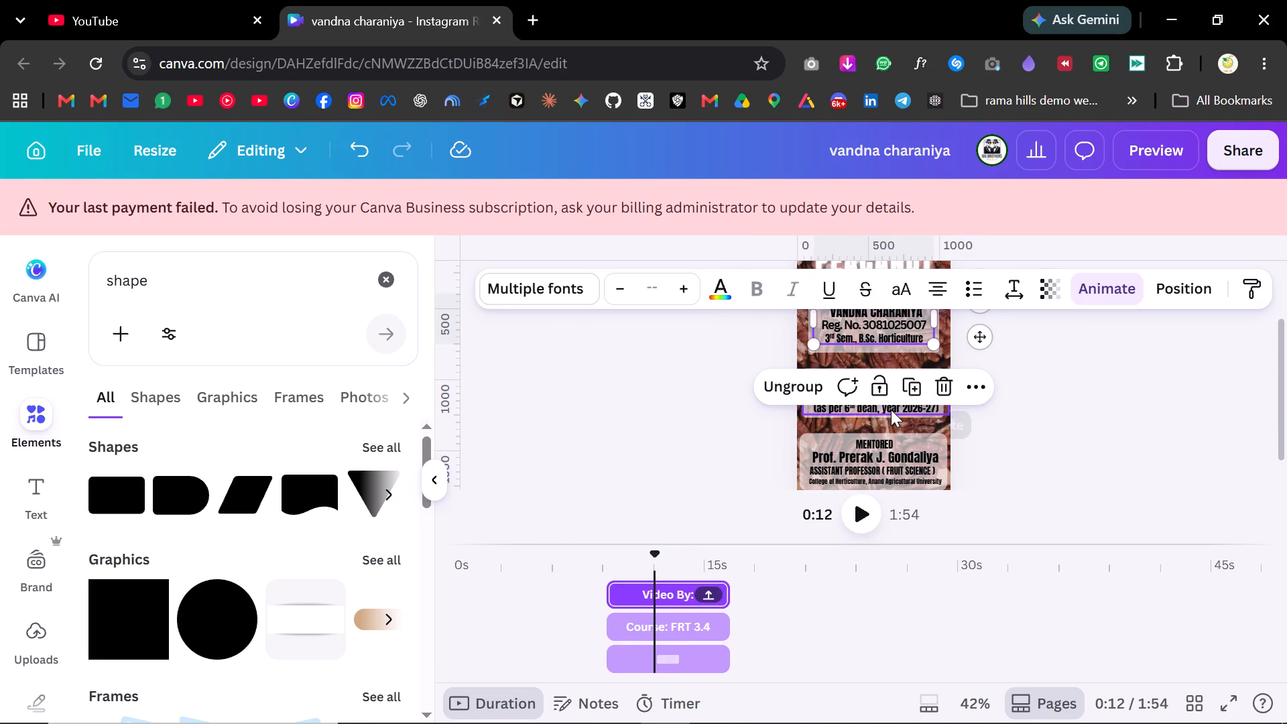
{"action": "left_click", "coordinate": [891, 410], "text": "shift"}
{"action": "left_click", "coordinate": [863, 482], "text": "shift"}
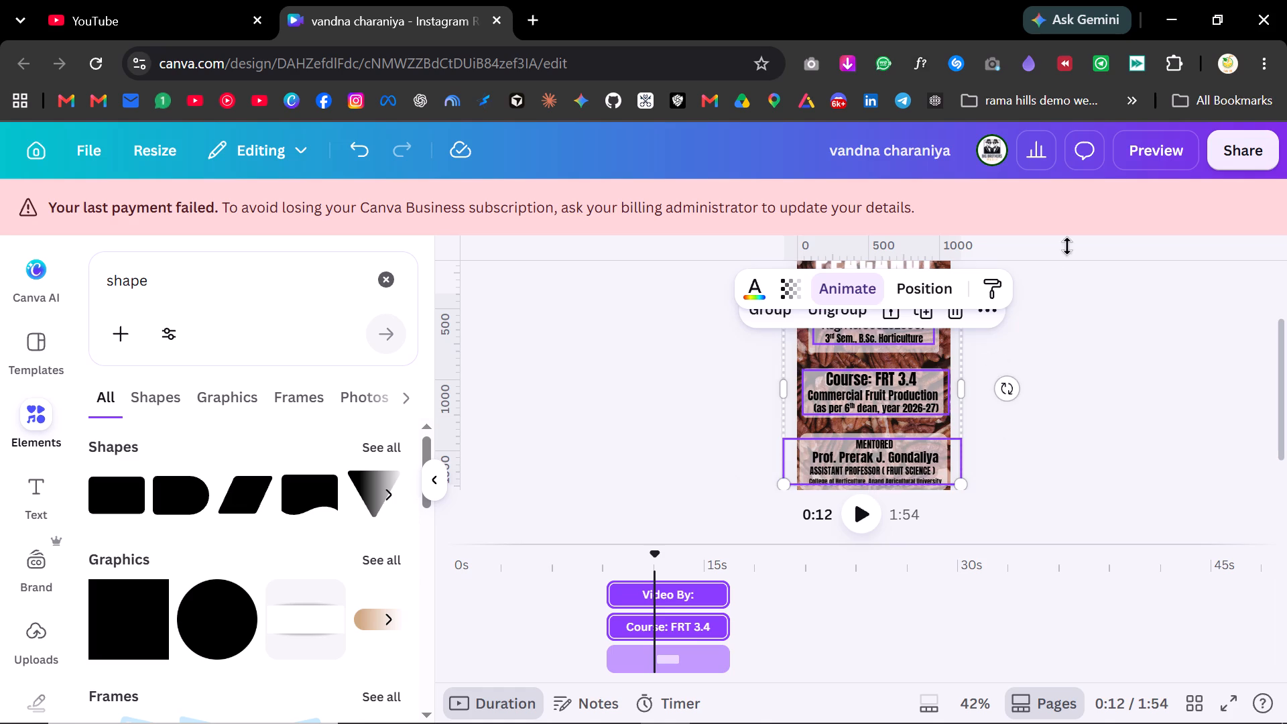
{"action": "left_click", "coordinate": [849, 292]}
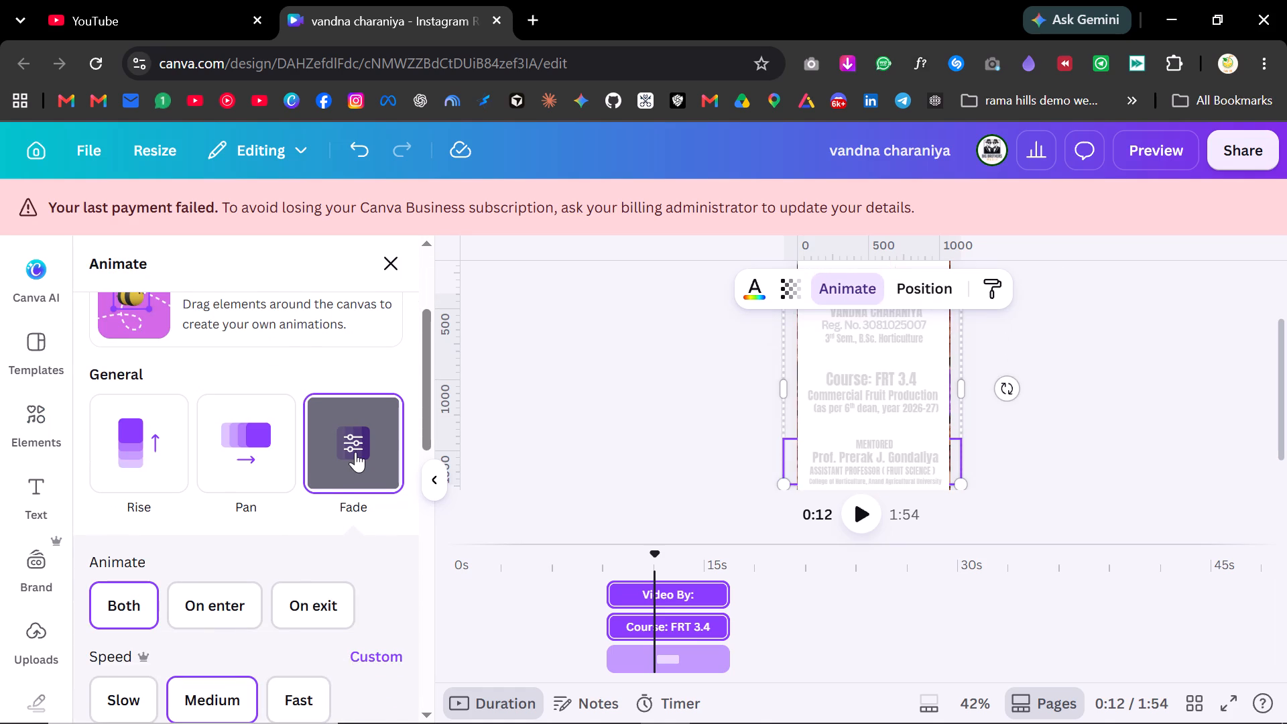
{"action": "scroll", "coordinate": [249, 465], "scroll_direction": "down", "scroll_amount": 3}
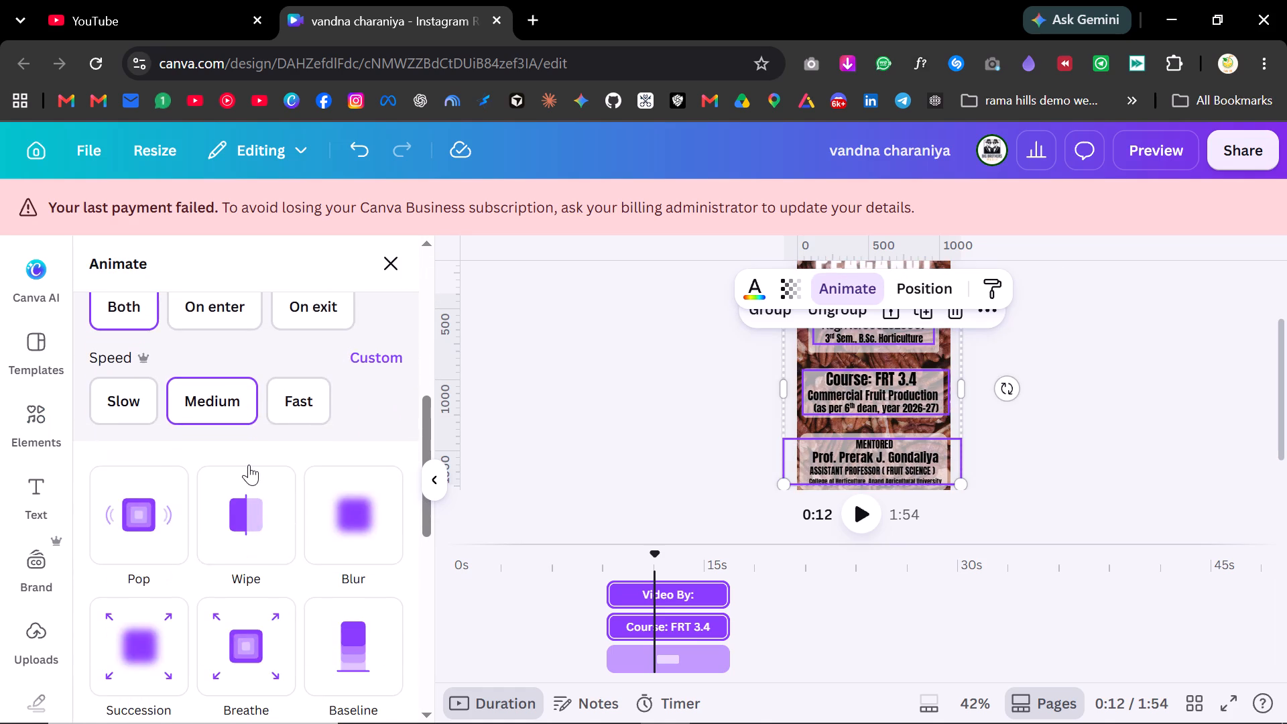
{"action": "scroll", "coordinate": [249, 465], "scroll_direction": "down", "scroll_amount": 3}
{"action": "scroll", "coordinate": [360, 571], "scroll_direction": "down", "scroll_amount": 2}
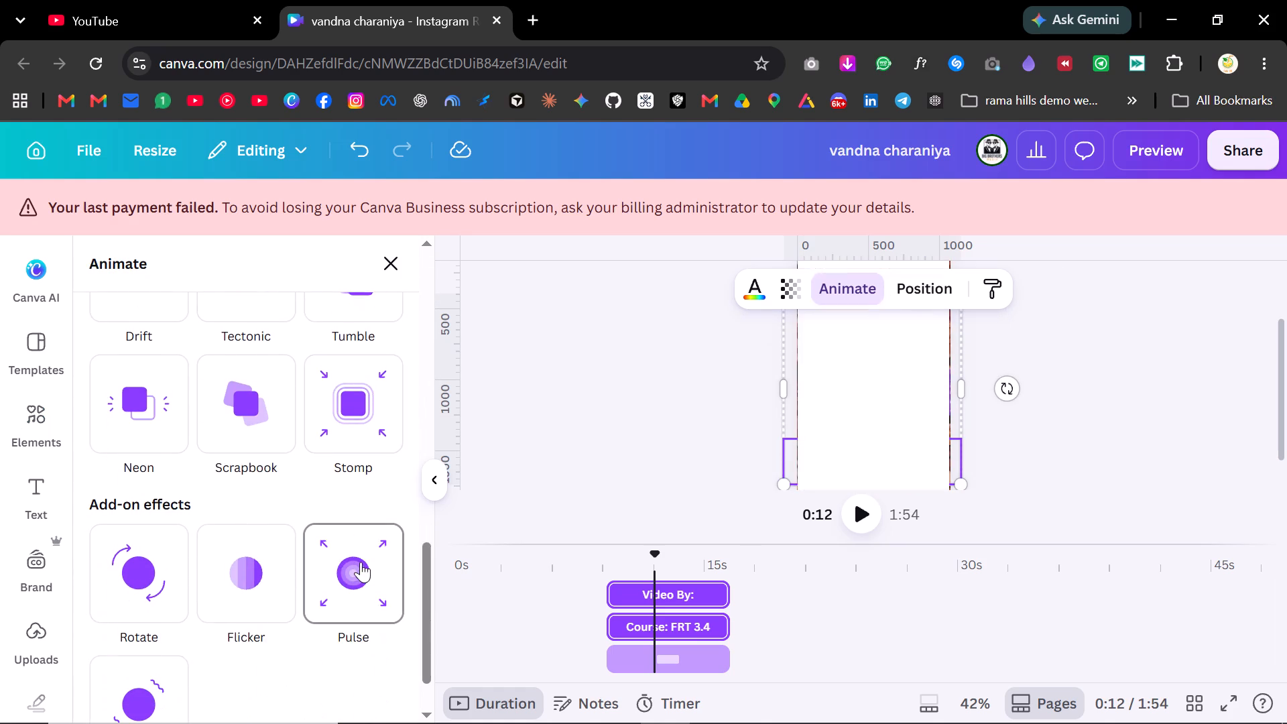
{"action": "scroll", "coordinate": [363, 556], "scroll_direction": "down", "scroll_amount": 3}
{"action": "scroll", "coordinate": [375, 529], "scroll_direction": "up", "scroll_amount": 3}
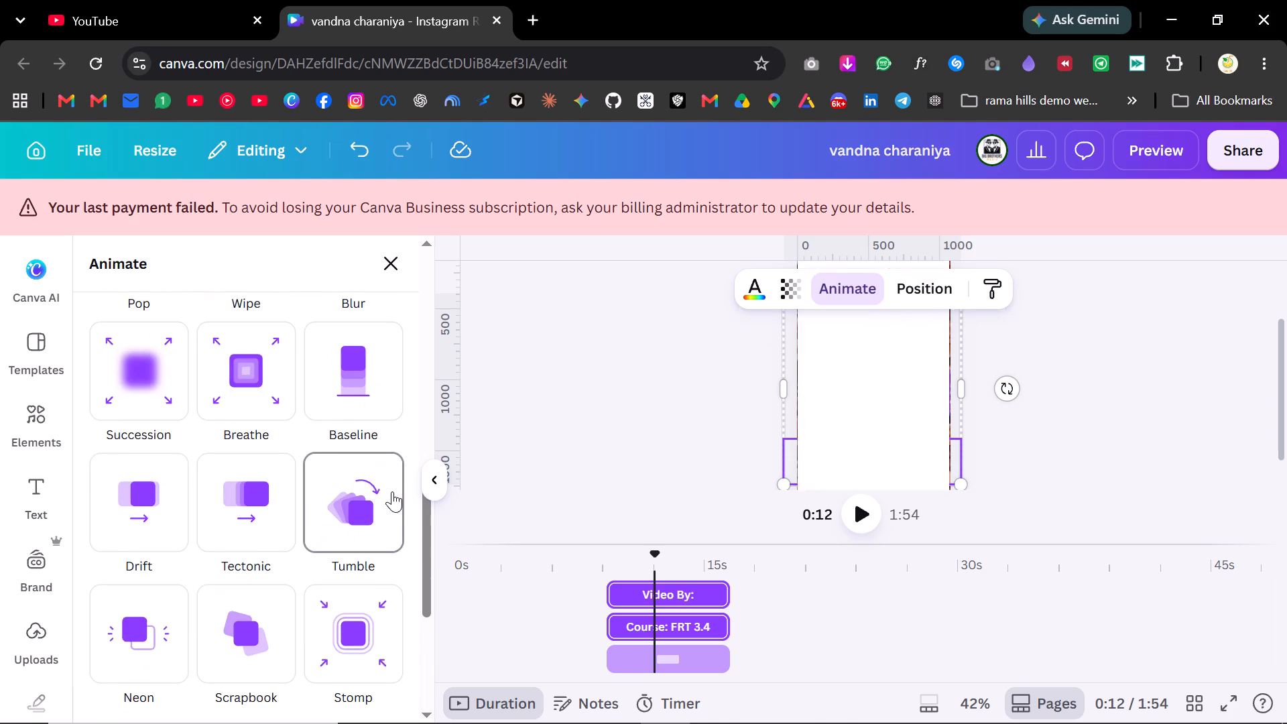
{"action": "scroll", "coordinate": [393, 487], "scroll_direction": "up", "scroll_amount": 5}
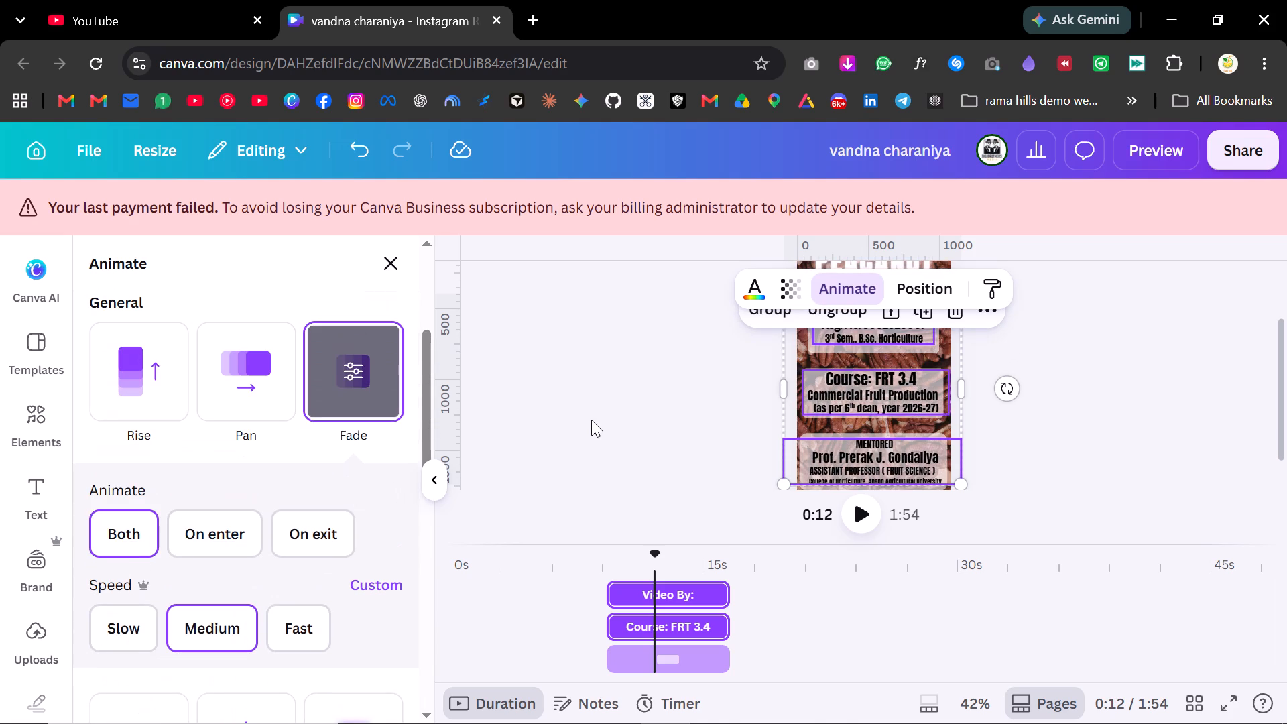
{"action": "scroll", "coordinate": [839, 352], "scroll_direction": "up", "scroll_amount": 1}
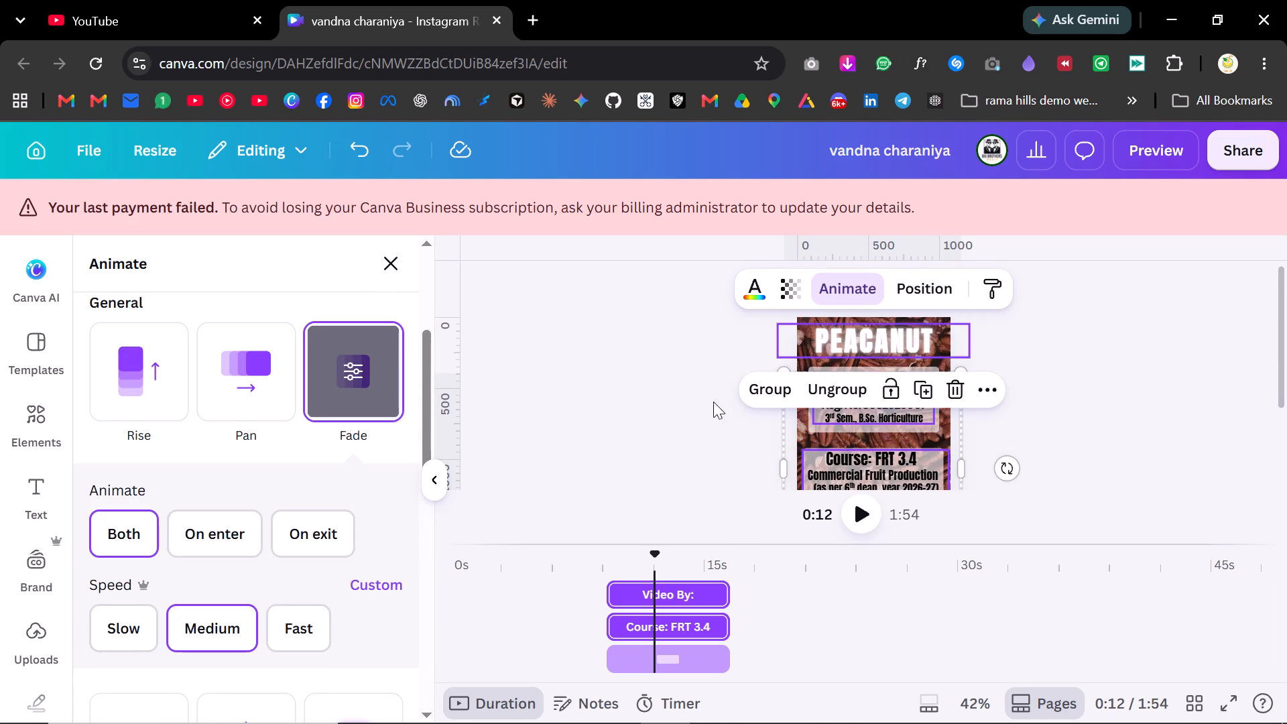
{"action": "scroll", "coordinate": [332, 493], "scroll_direction": "up", "scroll_amount": 2}
{"action": "double_click", "coordinate": [579, 402]}
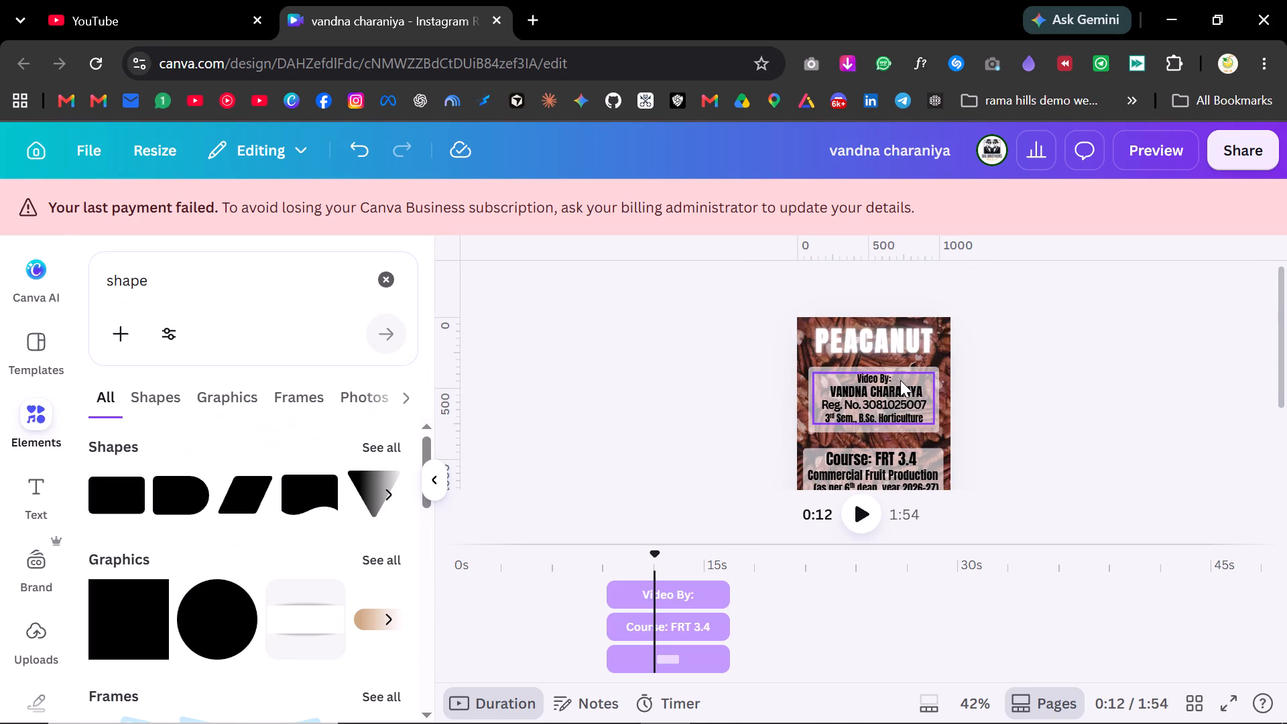
Look through the group animation effects, speeds and writing styles available for the Video By credit text.
{"action": "left_click", "coordinate": [900, 380]}
{"action": "left_click", "coordinate": [1105, 275]}
{"action": "scroll", "coordinate": [148, 525], "scroll_direction": "down", "scroll_amount": 3}
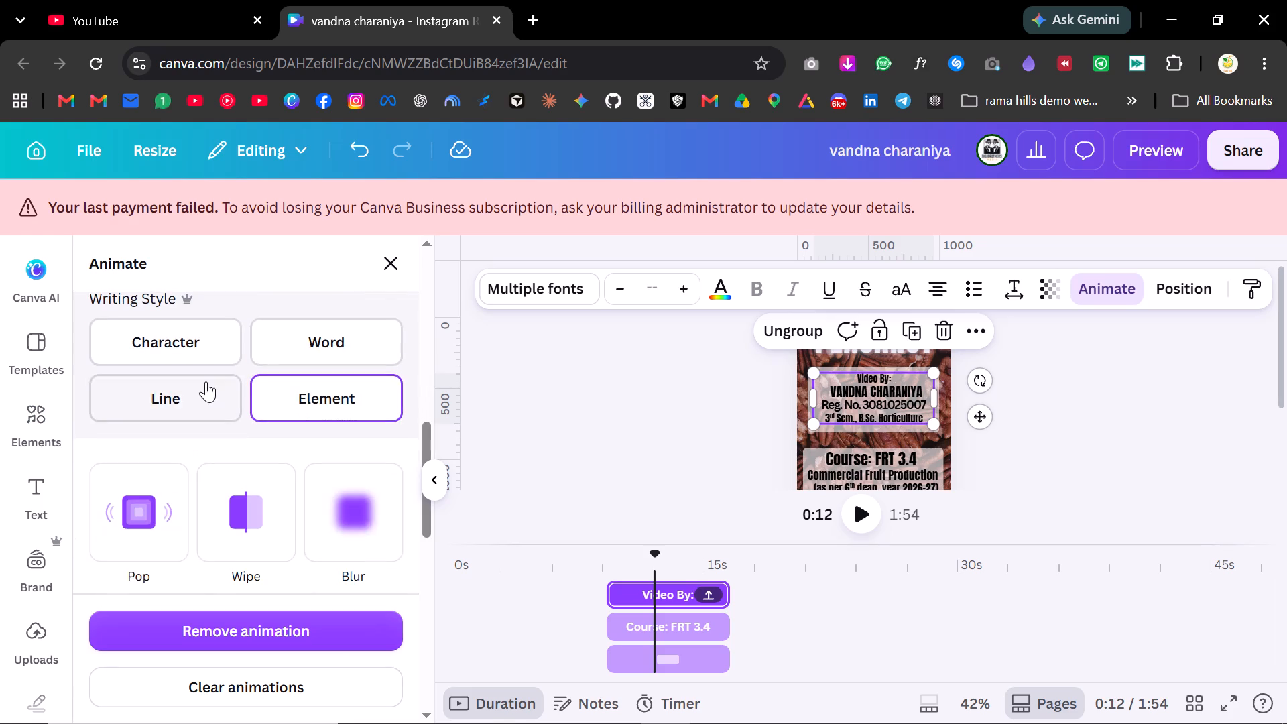
{"action": "scroll", "coordinate": [208, 385], "scroll_direction": "down", "scroll_amount": 5}
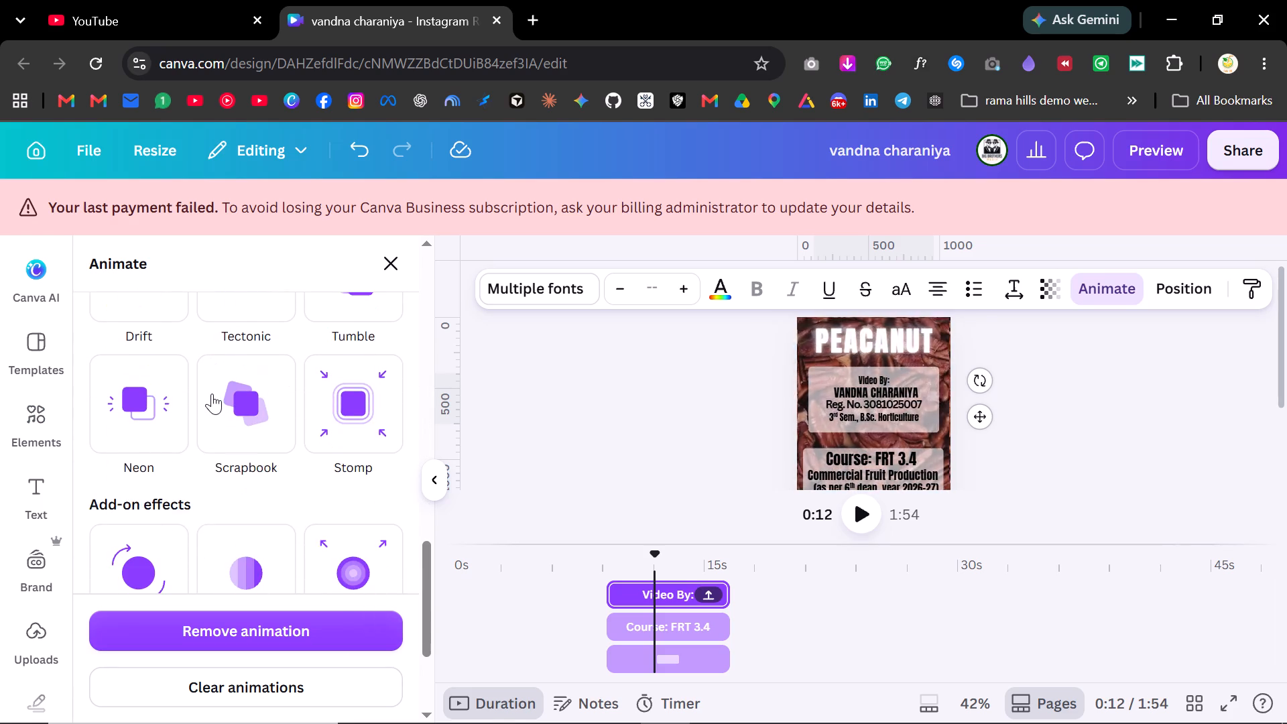
{"action": "scroll", "coordinate": [212, 394], "scroll_direction": "down", "scroll_amount": 2}
{"action": "scroll", "coordinate": [212, 394], "scroll_direction": "up", "scroll_amount": 1}
{"action": "scroll", "coordinate": [212, 394], "scroll_direction": "down", "scroll_amount": 8}
{"action": "scroll", "coordinate": [212, 394], "scroll_direction": "up", "scroll_amount": 5}
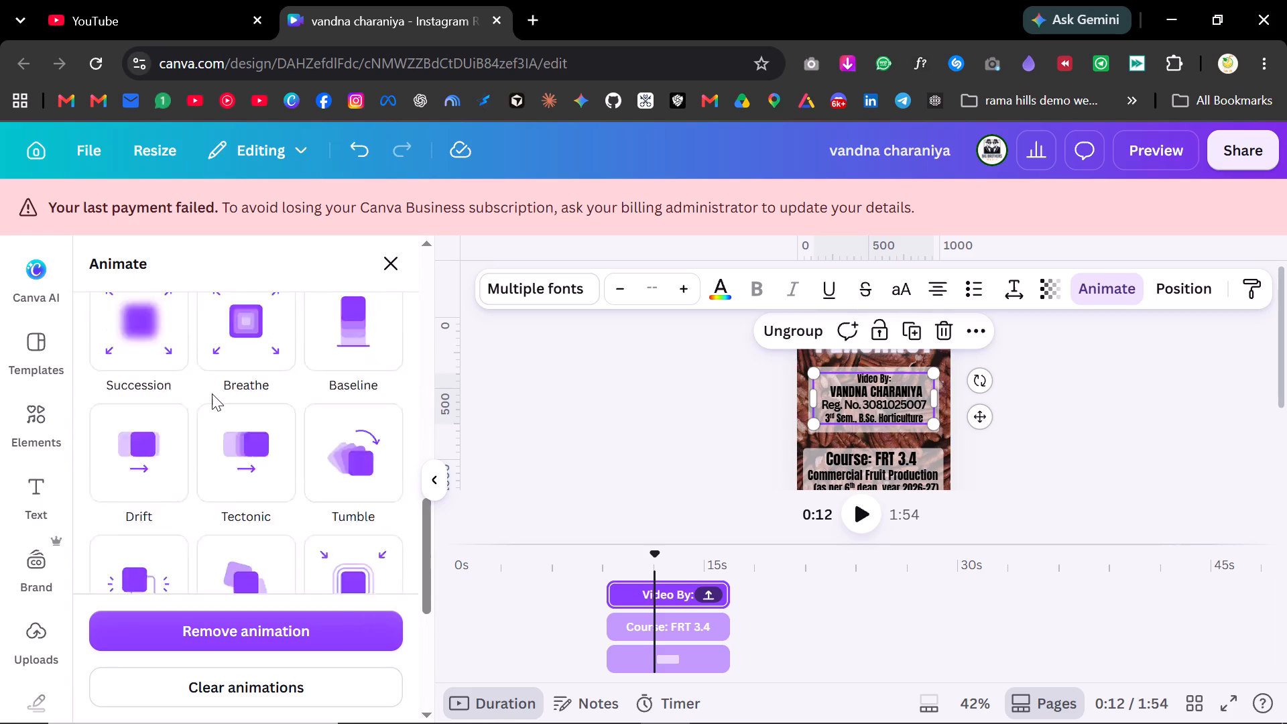
{"action": "scroll", "coordinate": [212, 394], "scroll_direction": "up", "scroll_amount": 3}
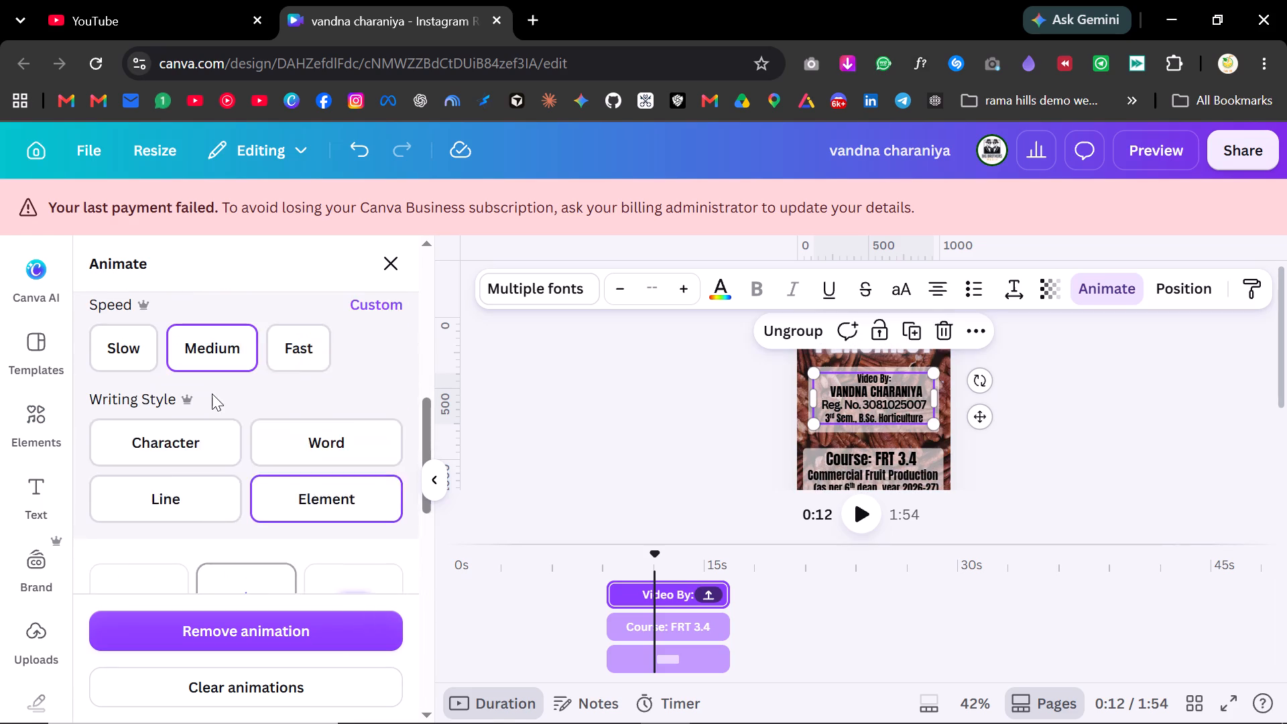
{"action": "scroll", "coordinate": [212, 394], "scroll_direction": "up", "scroll_amount": 6}
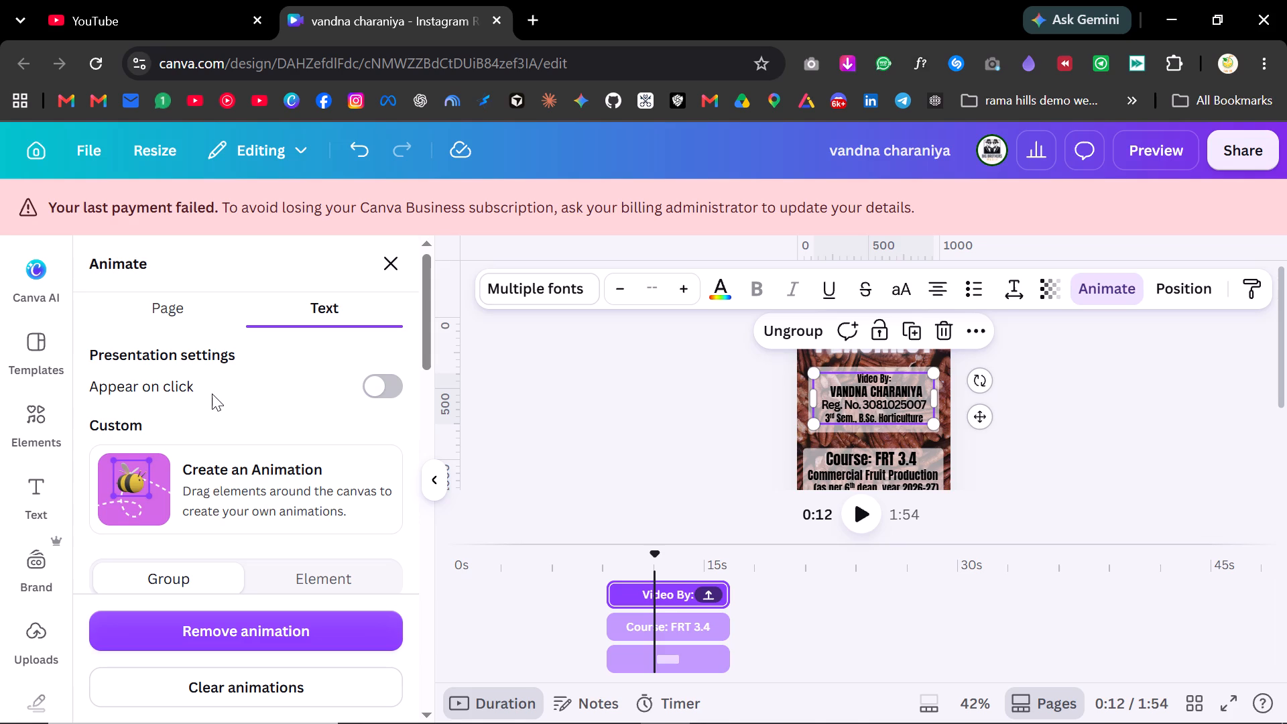
{"action": "scroll", "coordinate": [300, 413], "scroll_direction": "down", "scroll_amount": 3}
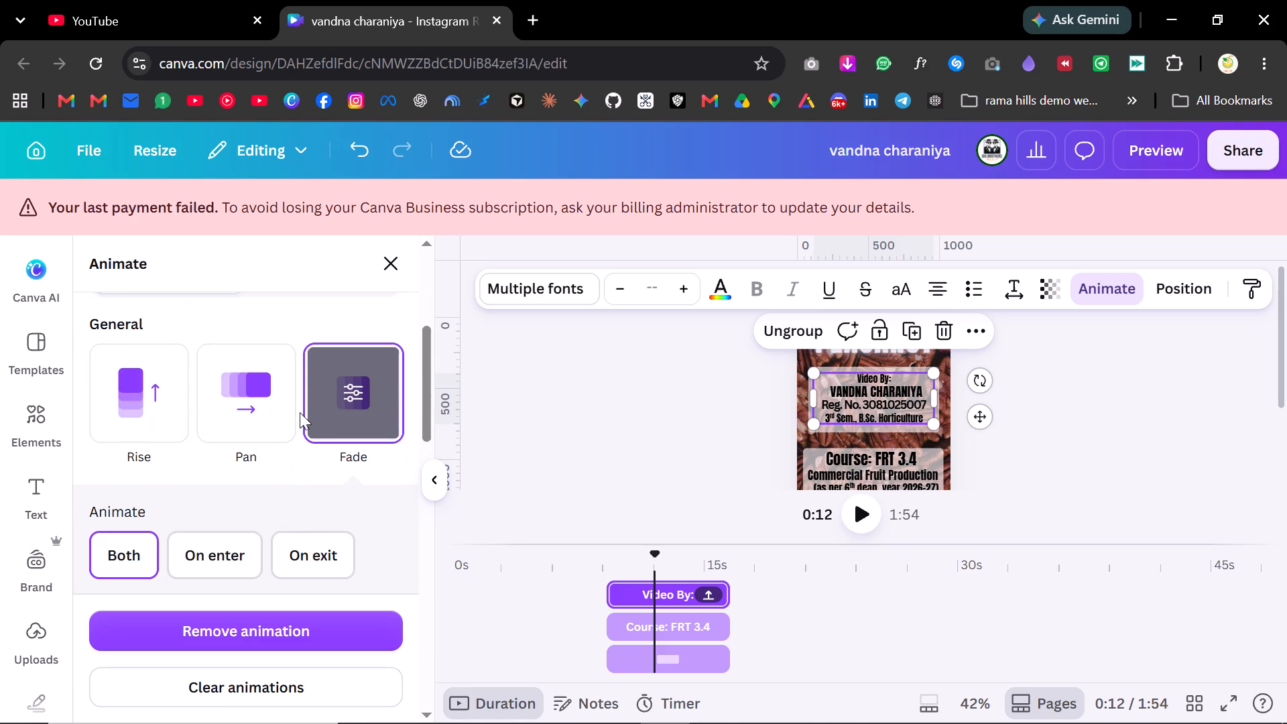
{"action": "scroll", "coordinate": [299, 405], "scroll_direction": "down", "scroll_amount": 3}
{"action": "scroll", "coordinate": [300, 399], "scroll_direction": "up", "scroll_amount": 1}
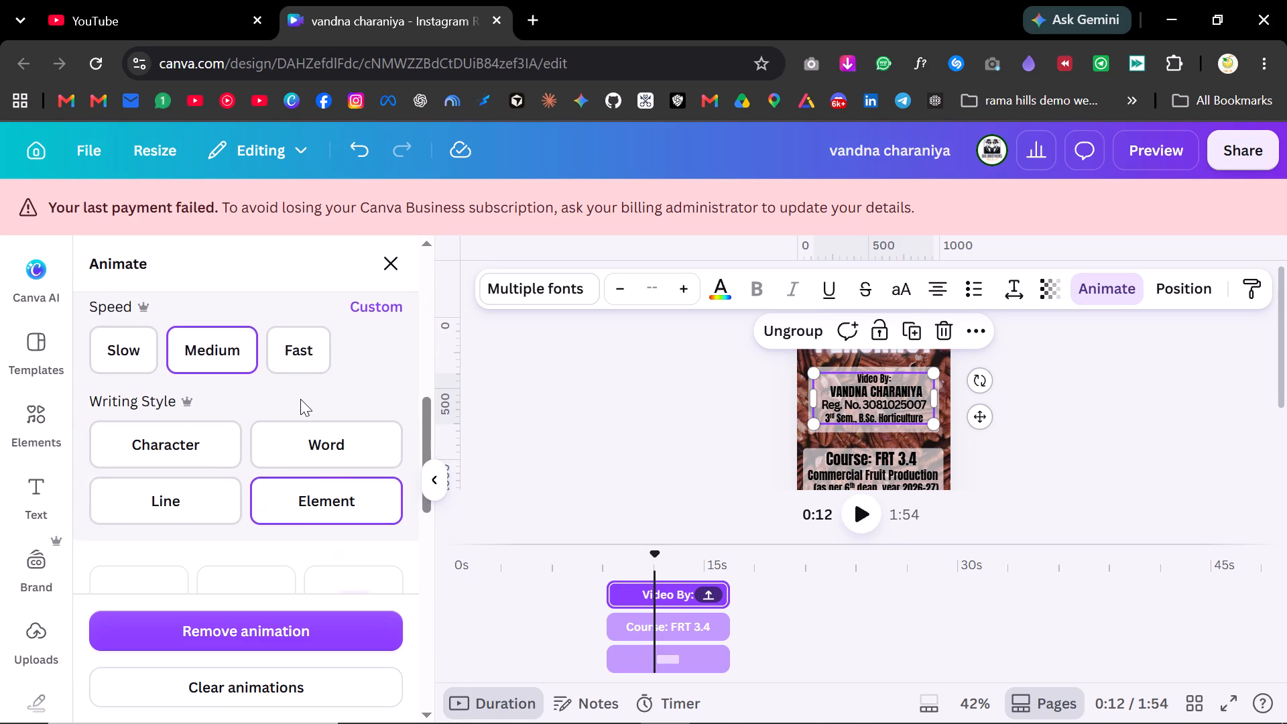
{"action": "scroll", "coordinate": [300, 399], "scroll_direction": "down", "scroll_amount": 1}
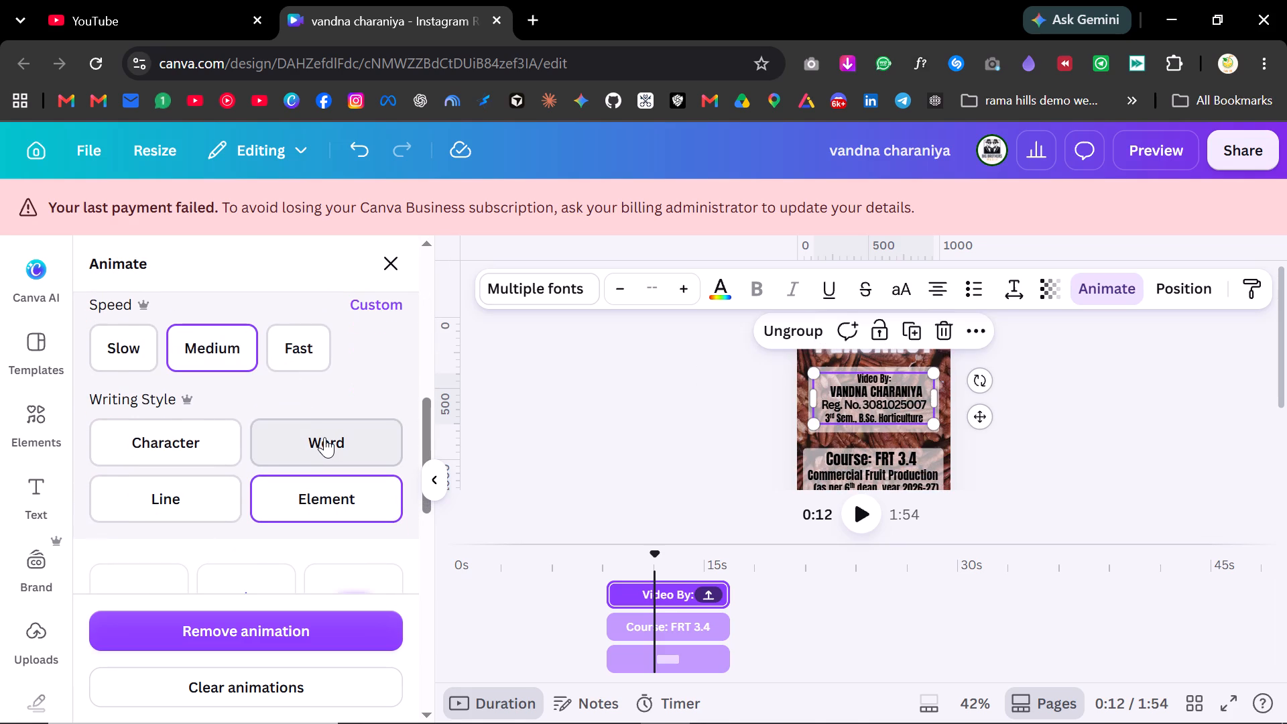
{"action": "scroll", "coordinate": [208, 442], "scroll_direction": "down", "scroll_amount": 4}
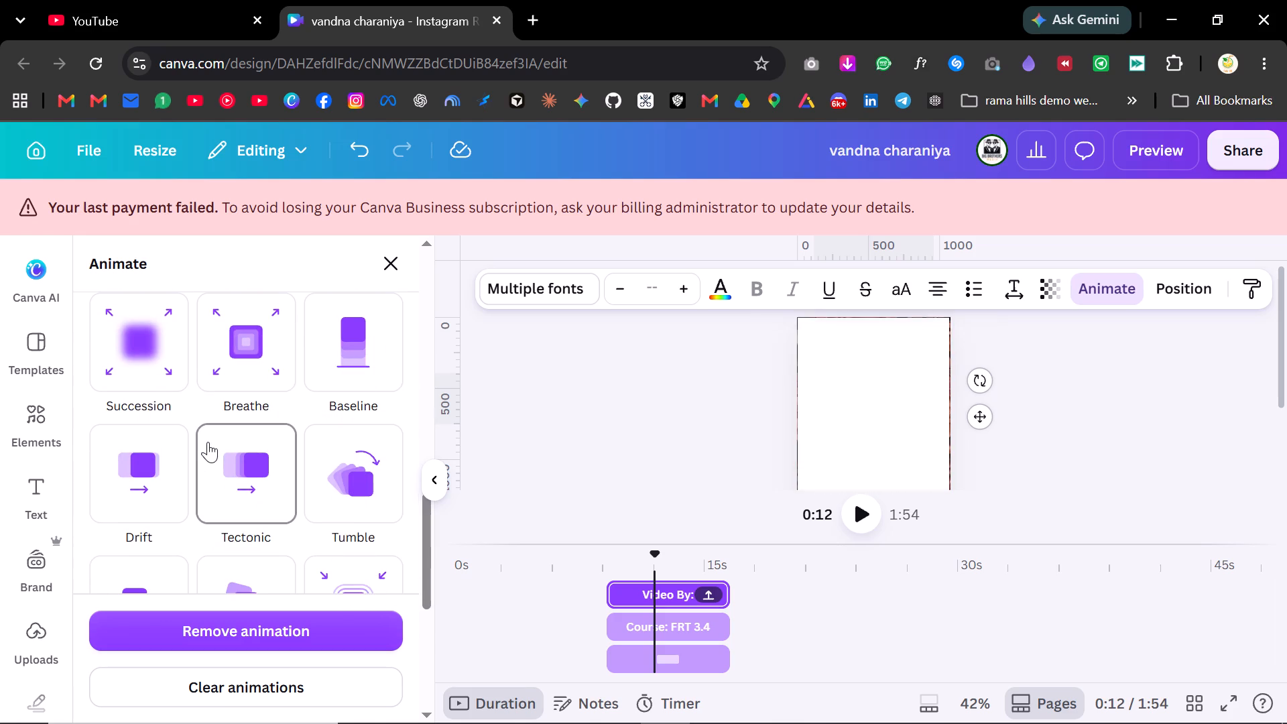
{"action": "scroll", "coordinate": [208, 442], "scroll_direction": "down", "scroll_amount": 7}
{"action": "scroll", "coordinate": [208, 442], "scroll_direction": "up", "scroll_amount": 16}
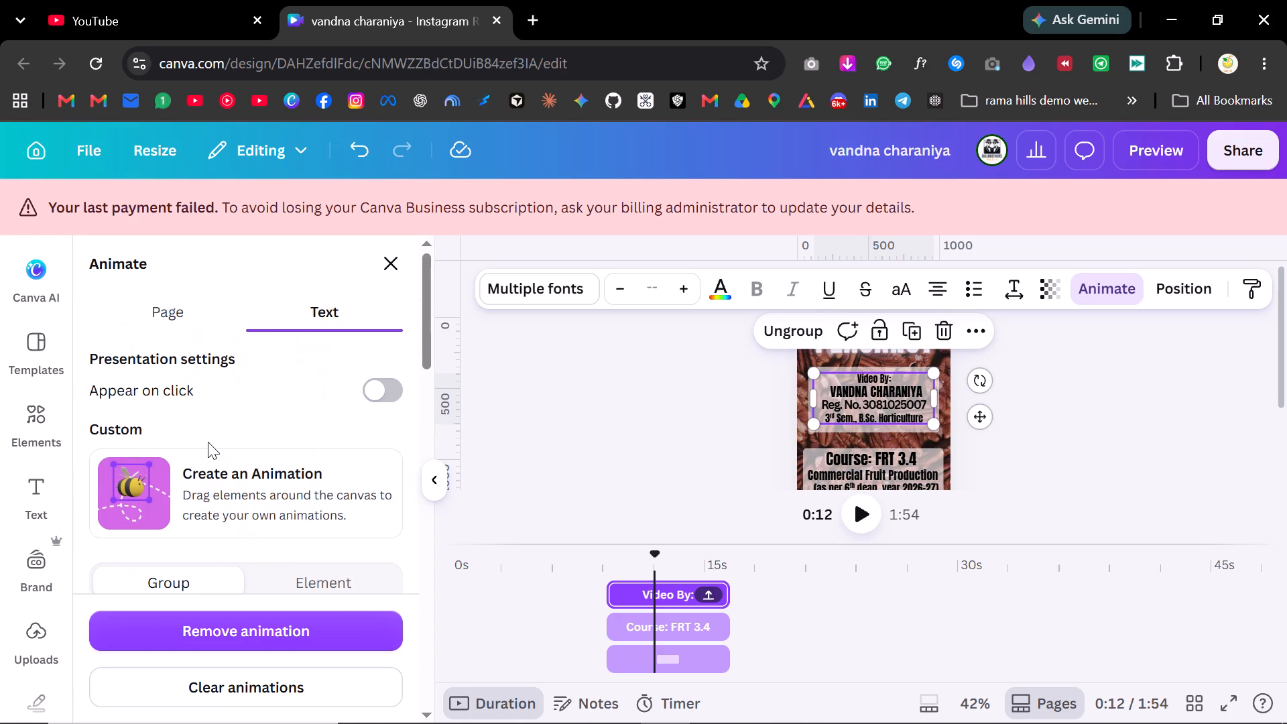
{"action": "scroll", "coordinate": [208, 442], "scroll_direction": "up", "scroll_amount": 2}
{"action": "scroll", "coordinate": [208, 442], "scroll_direction": "down", "scroll_amount": 3}
{"action": "scroll", "coordinate": [208, 442], "scroll_direction": "up", "scroll_amount": 2}
Switch the Video By credit's animation options from Group to Element and look through its effects.
{"action": "left_click", "coordinate": [296, 474]}
{"action": "scroll", "coordinate": [296, 474], "scroll_direction": "down", "scroll_amount": 2}
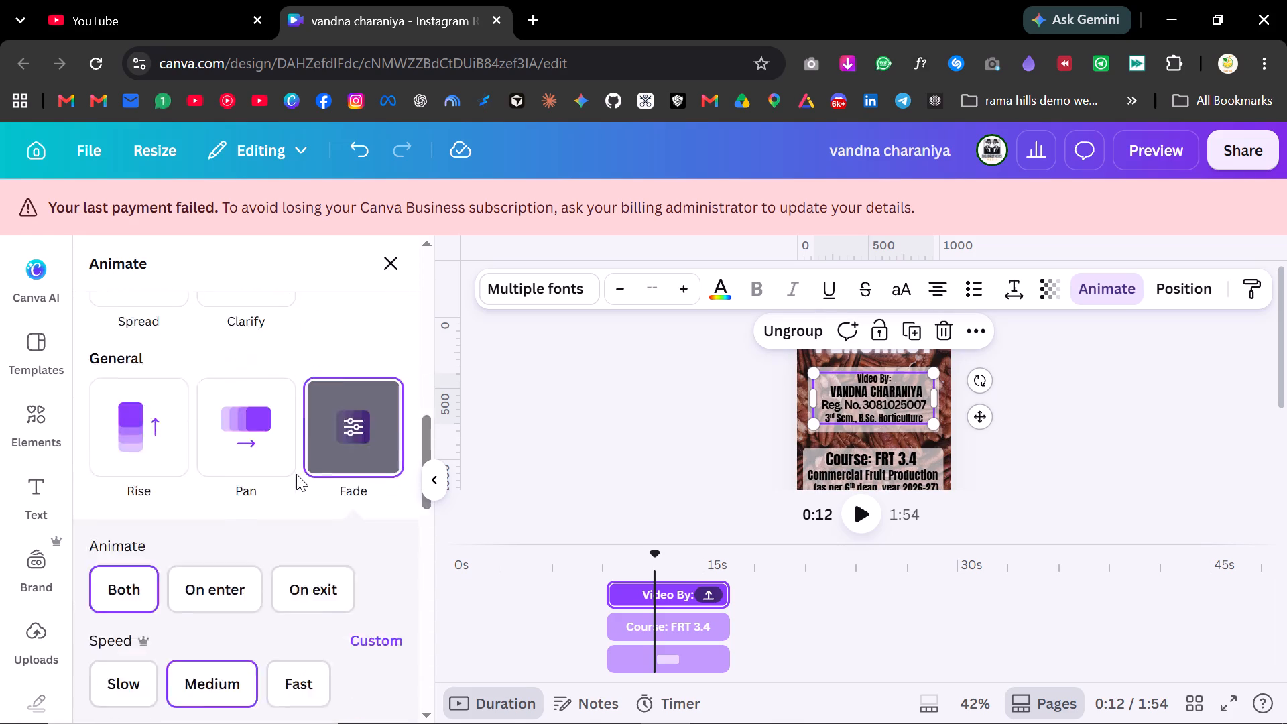
Look back through the General, Typographic and Suggested element animation effects for the Video By credit, and deselect the credit.
{"action": "scroll", "coordinate": [296, 474], "scroll_direction": "down", "scroll_amount": 1}
{"action": "scroll", "coordinate": [296, 474], "scroll_direction": "up", "scroll_amount": 3}
{"action": "scroll", "coordinate": [296, 474], "scroll_direction": "down", "scroll_amount": 5}
{"action": "scroll", "coordinate": [296, 474], "scroll_direction": "up", "scroll_amount": 5}
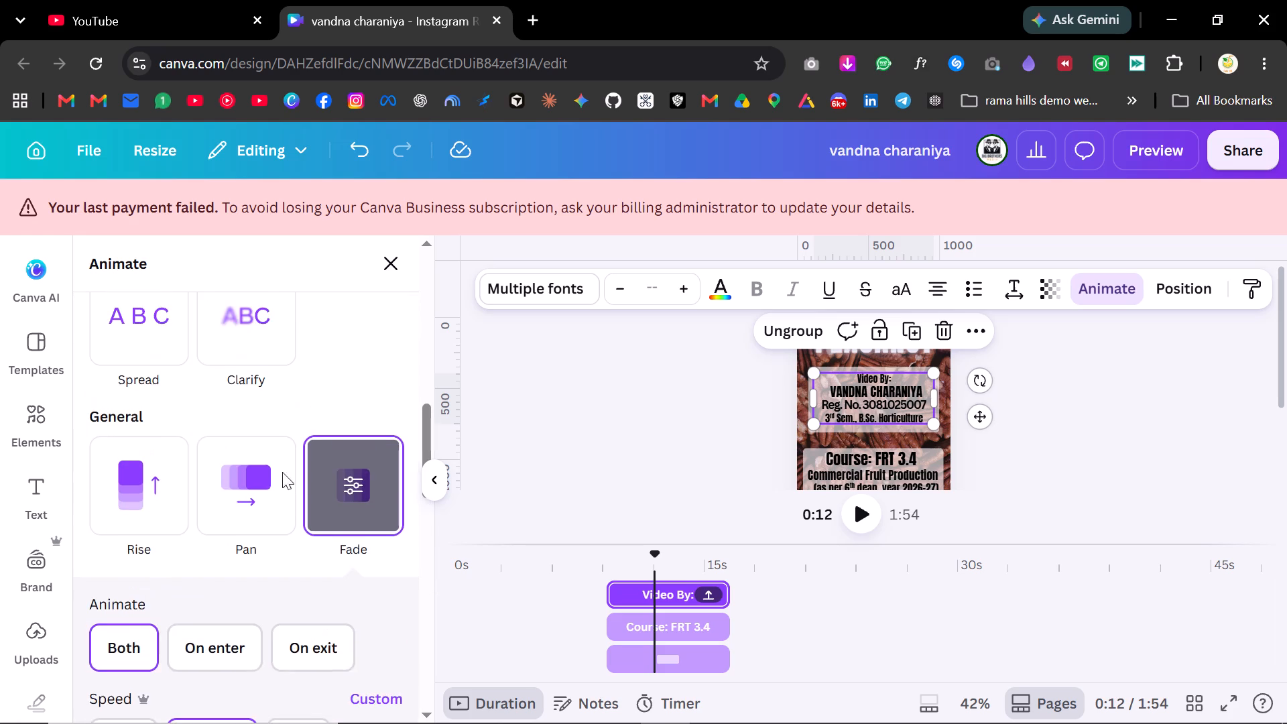
{"action": "scroll", "coordinate": [235, 473], "scroll_direction": "up", "scroll_amount": 2}
{"action": "scroll", "coordinate": [419, 453], "scroll_direction": "up", "scroll_amount": 1}
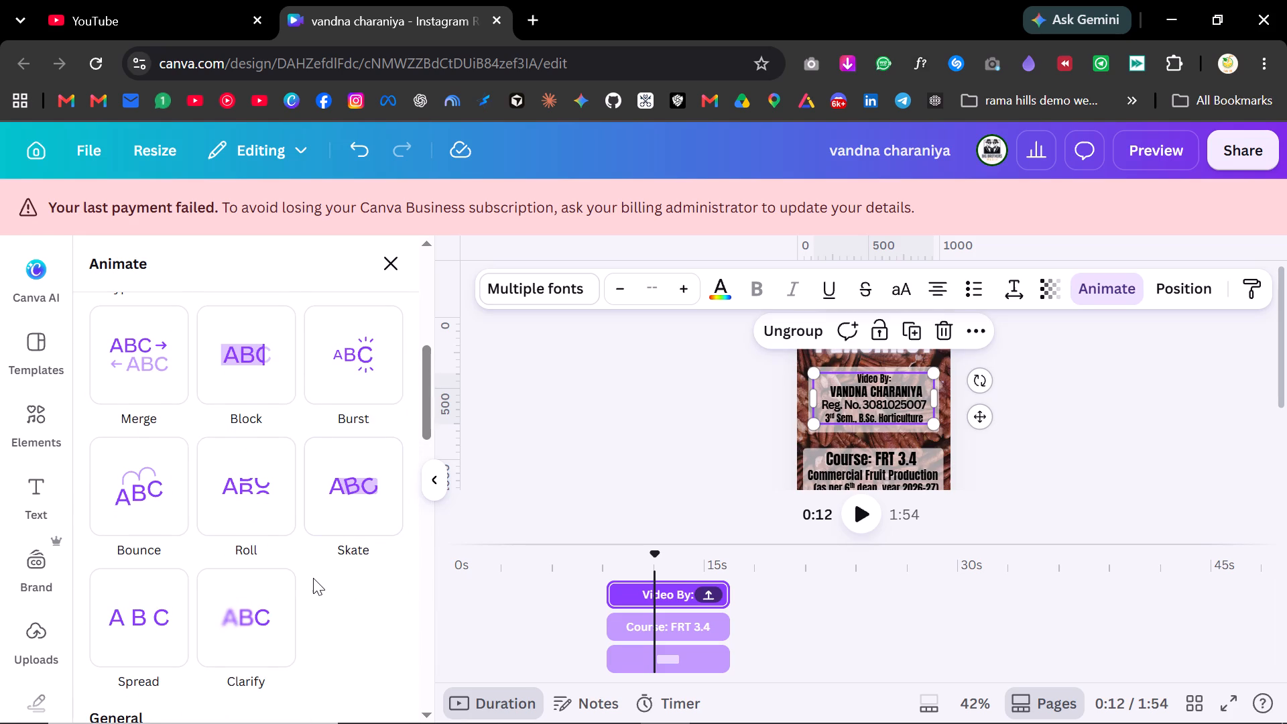
{"action": "scroll", "coordinate": [313, 578], "scroll_direction": "up", "scroll_amount": 2}
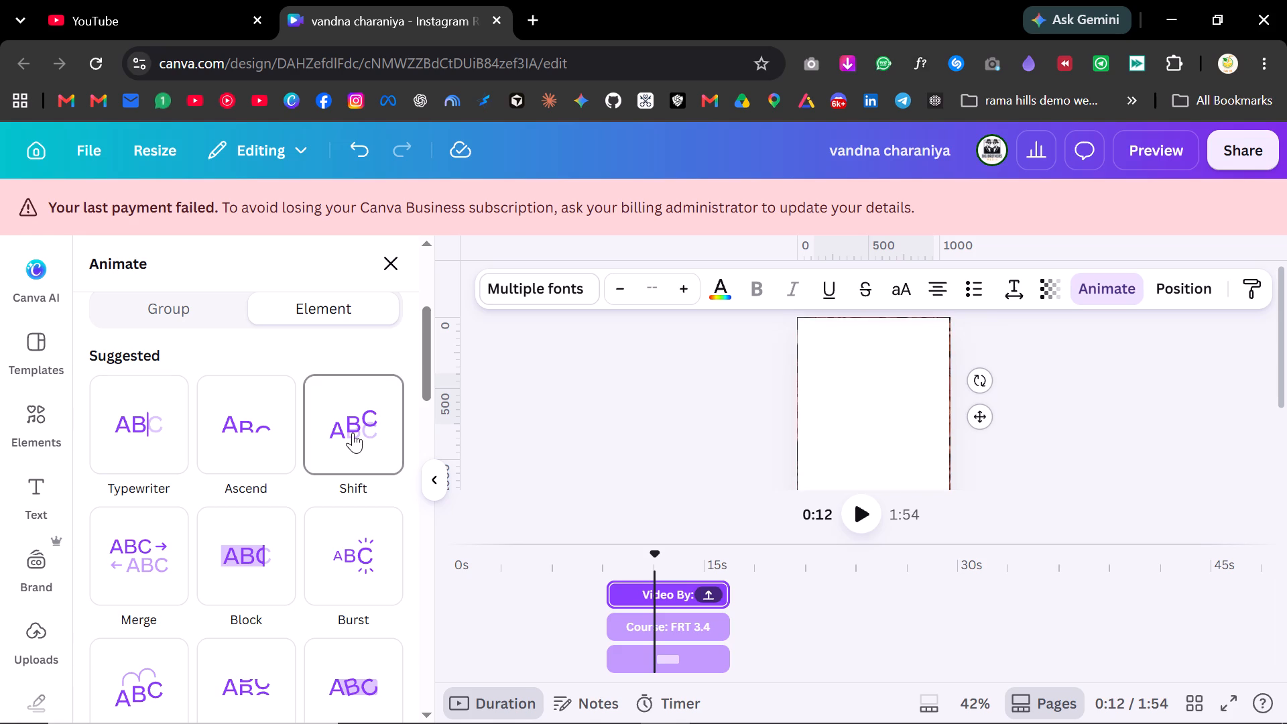
{"action": "double_click", "coordinate": [1090, 419]}
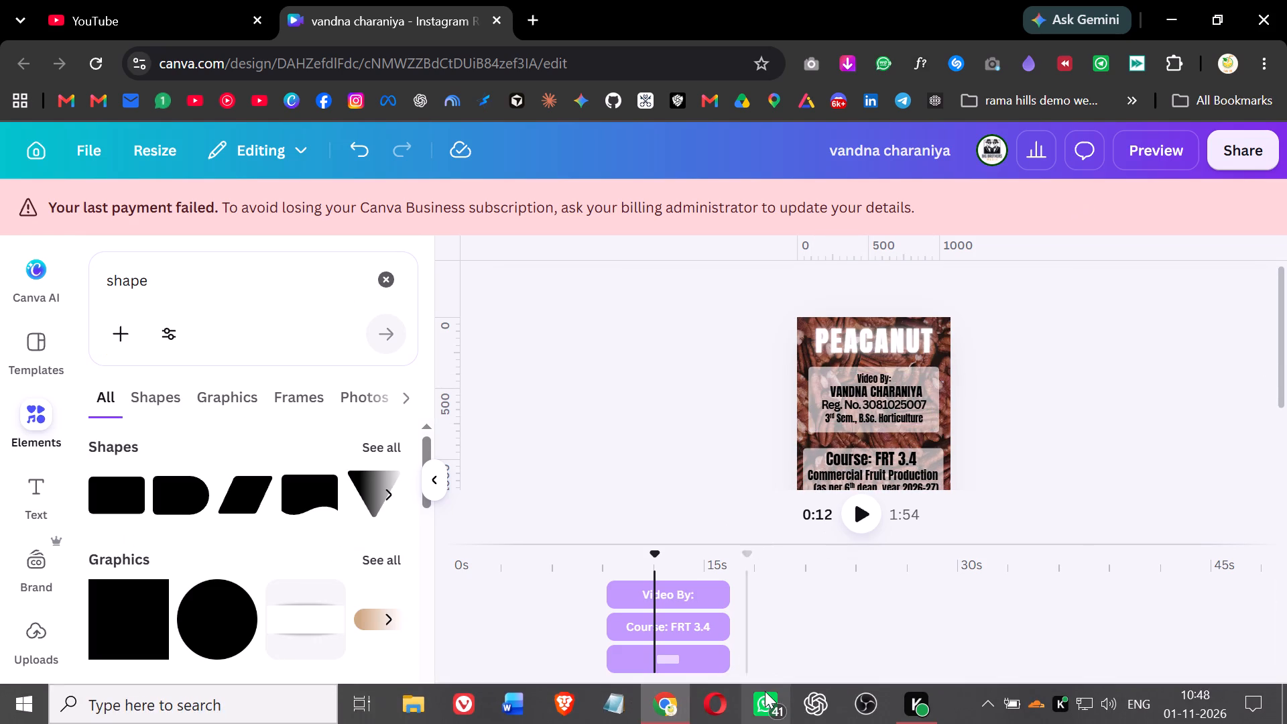
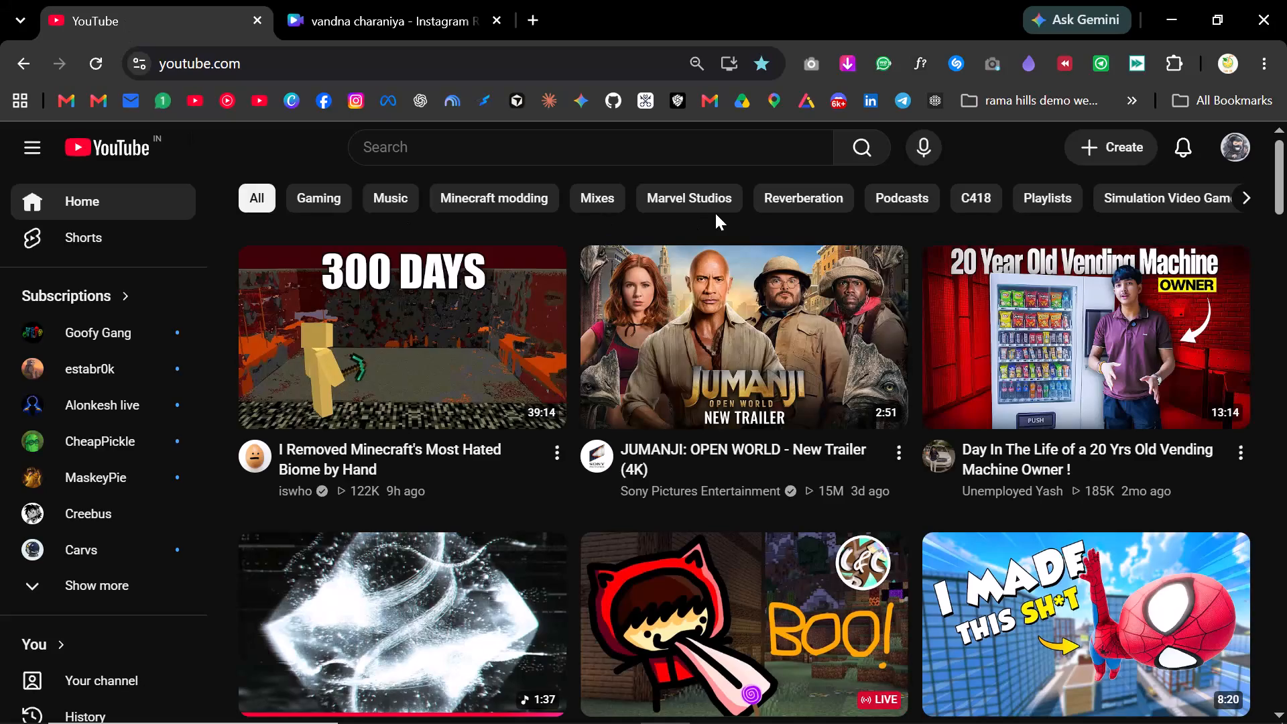
Find the AKAI (Slowed) video in the YouTube home feed and play it.
{"action": "scroll", "coordinate": [580, 309], "scroll_direction": "down", "scroll_amount": 3}
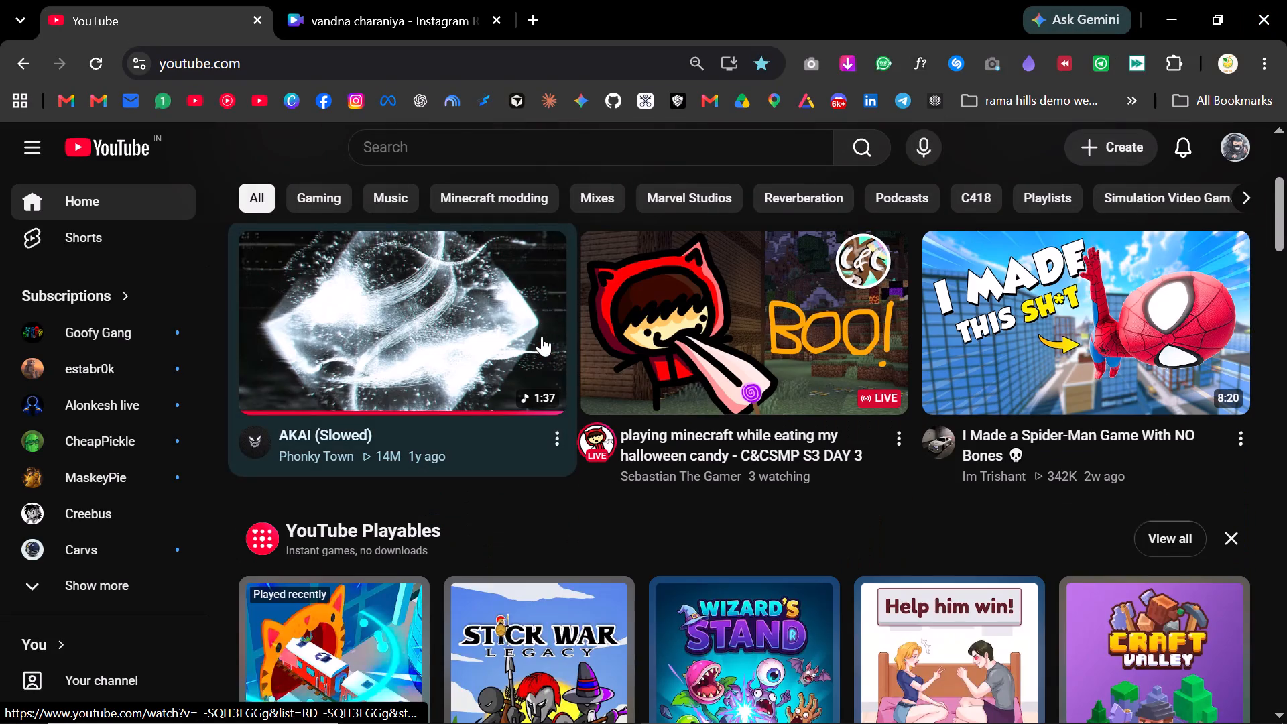
{"action": "left_click", "coordinate": [484, 299]}
Switch back to the Canva reel and look through the group animation effects for the Department of Fruit Science header on the clip at 0:17.
{"action": "left_click", "coordinate": [304, 0]}
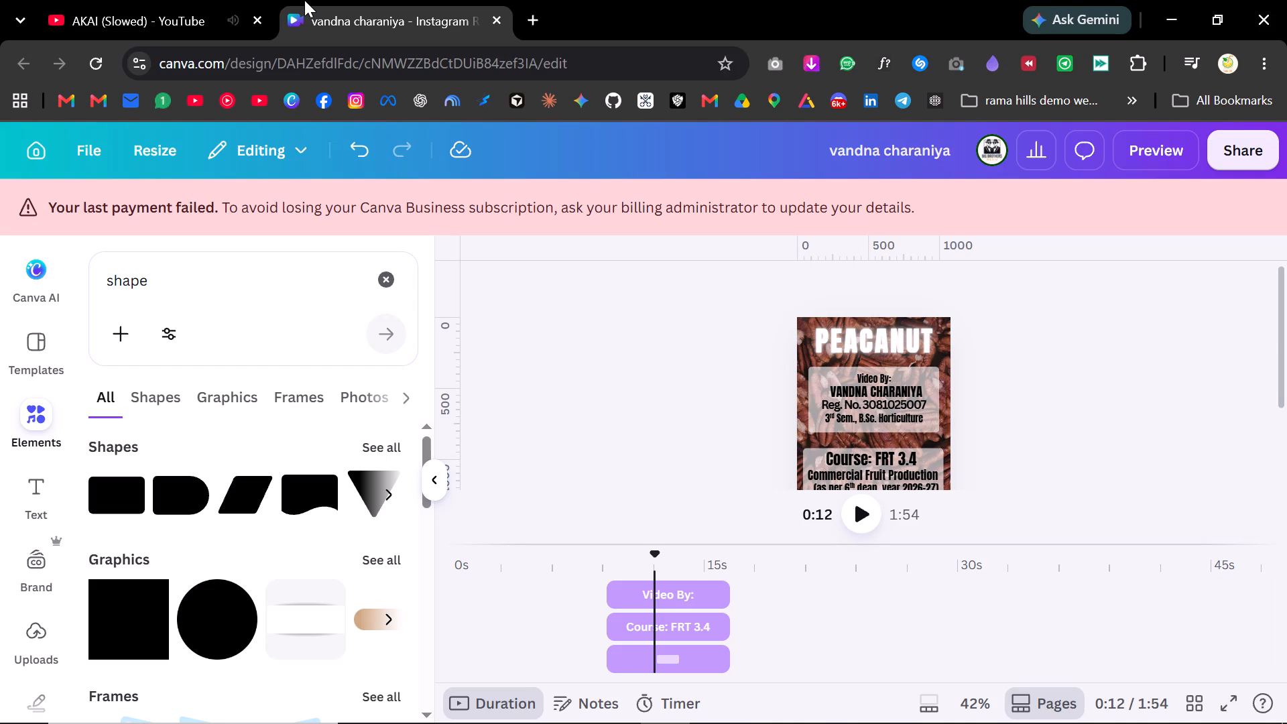
{"action": "scroll", "coordinate": [611, 595], "scroll_direction": "down", "scroll_amount": 2}
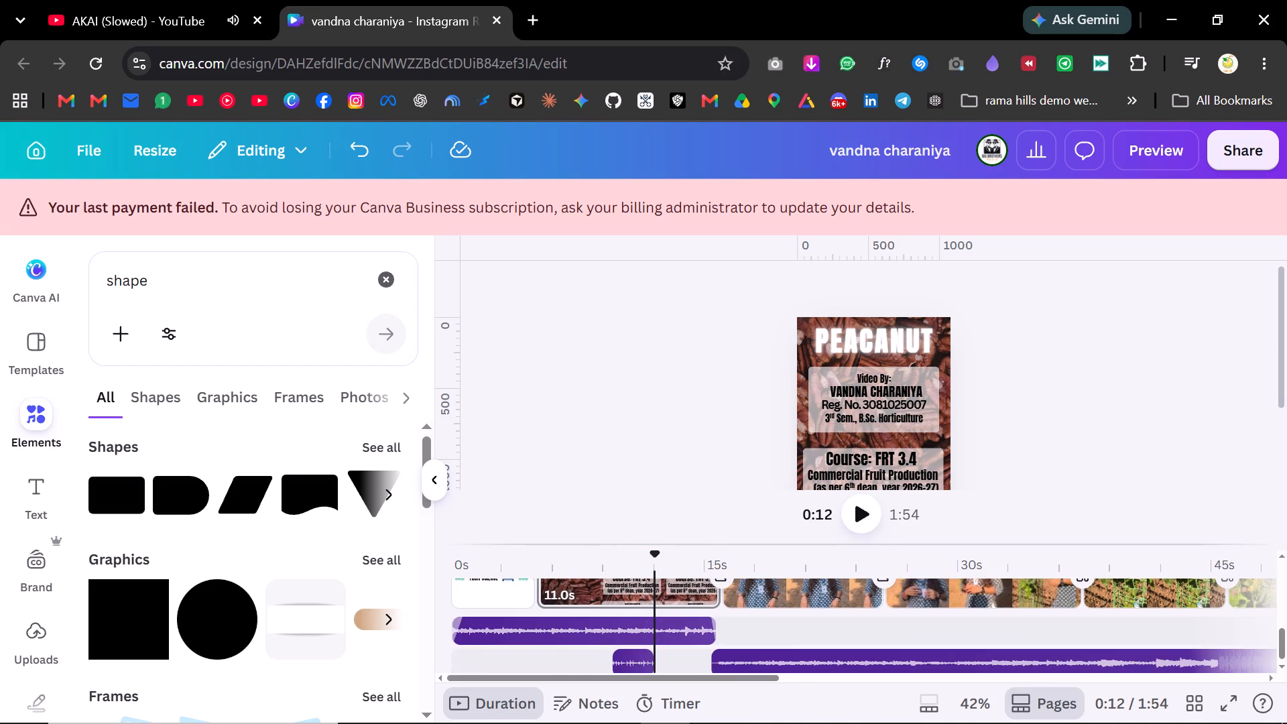
{"action": "left_click_drag", "start_coordinate": [654, 552], "coordinate": [873, 549]}
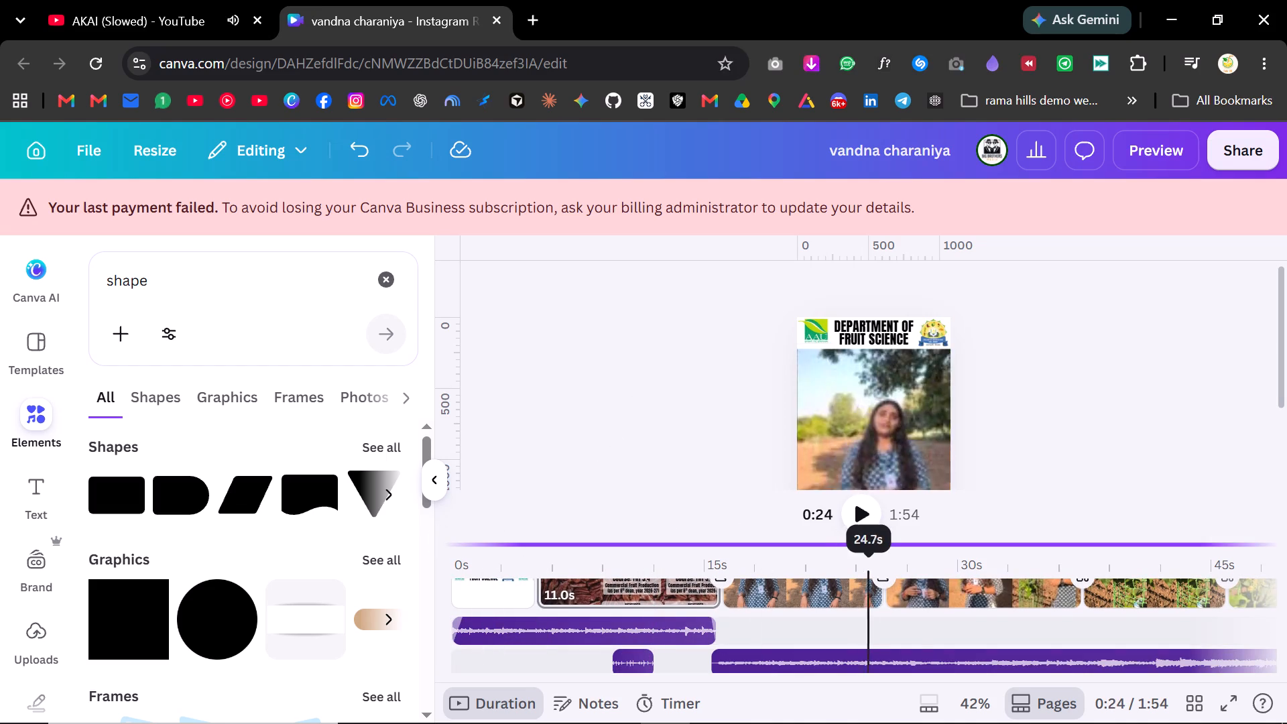
{"action": "left_click_drag", "start_coordinate": [873, 549], "coordinate": [734, 583]}
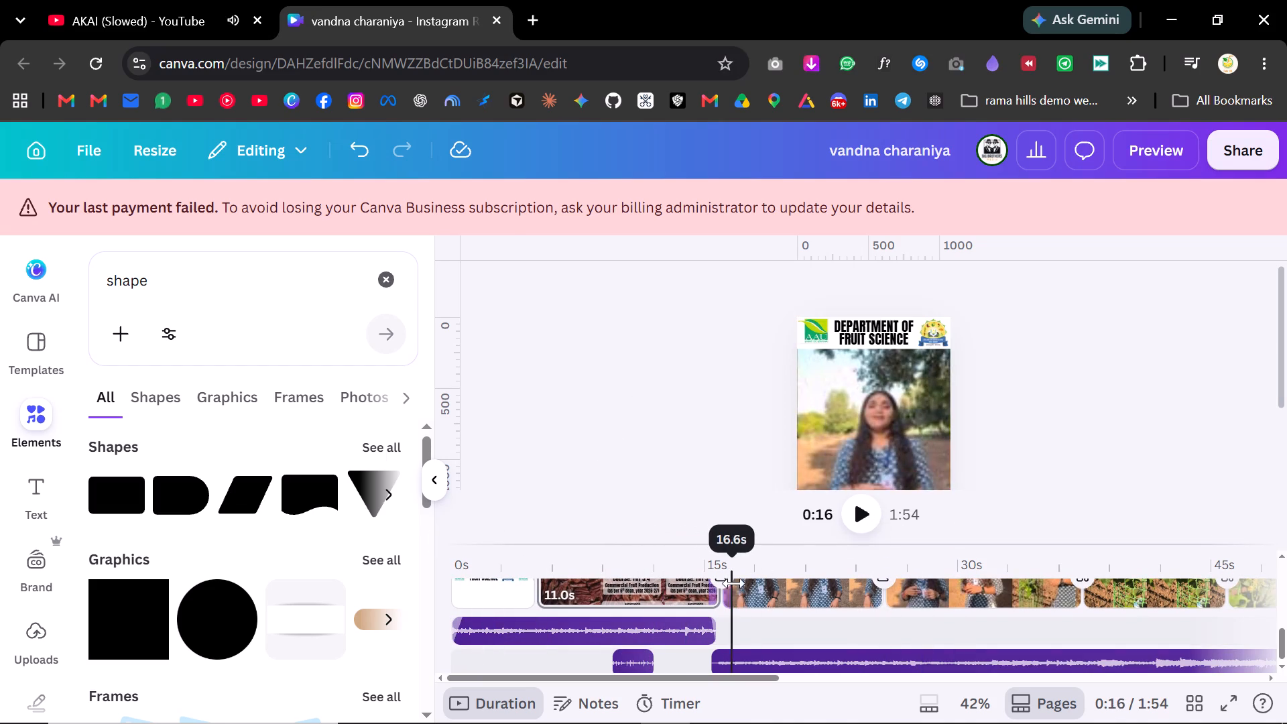
{"action": "left_click_drag", "start_coordinate": [734, 583], "coordinate": [753, 585]}
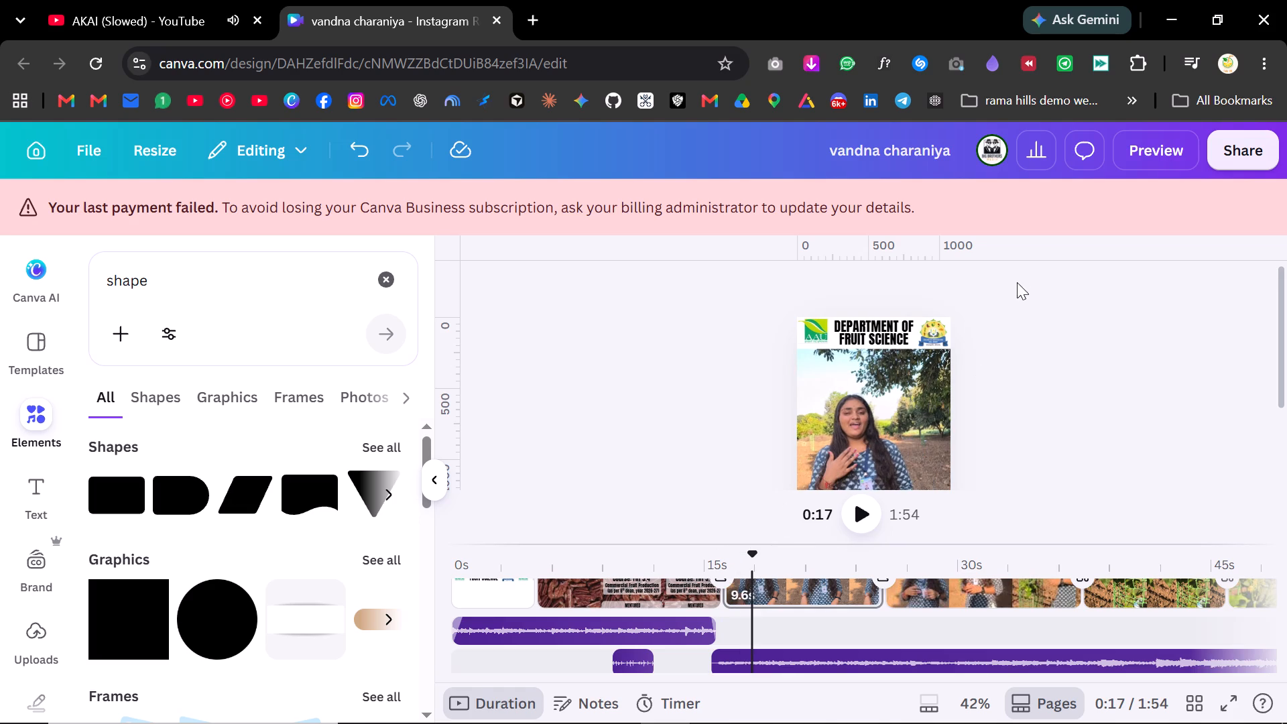
{"action": "left_click_drag", "start_coordinate": [1017, 276], "coordinate": [723, 335]}
{"action": "left_click", "coordinate": [1087, 300]}
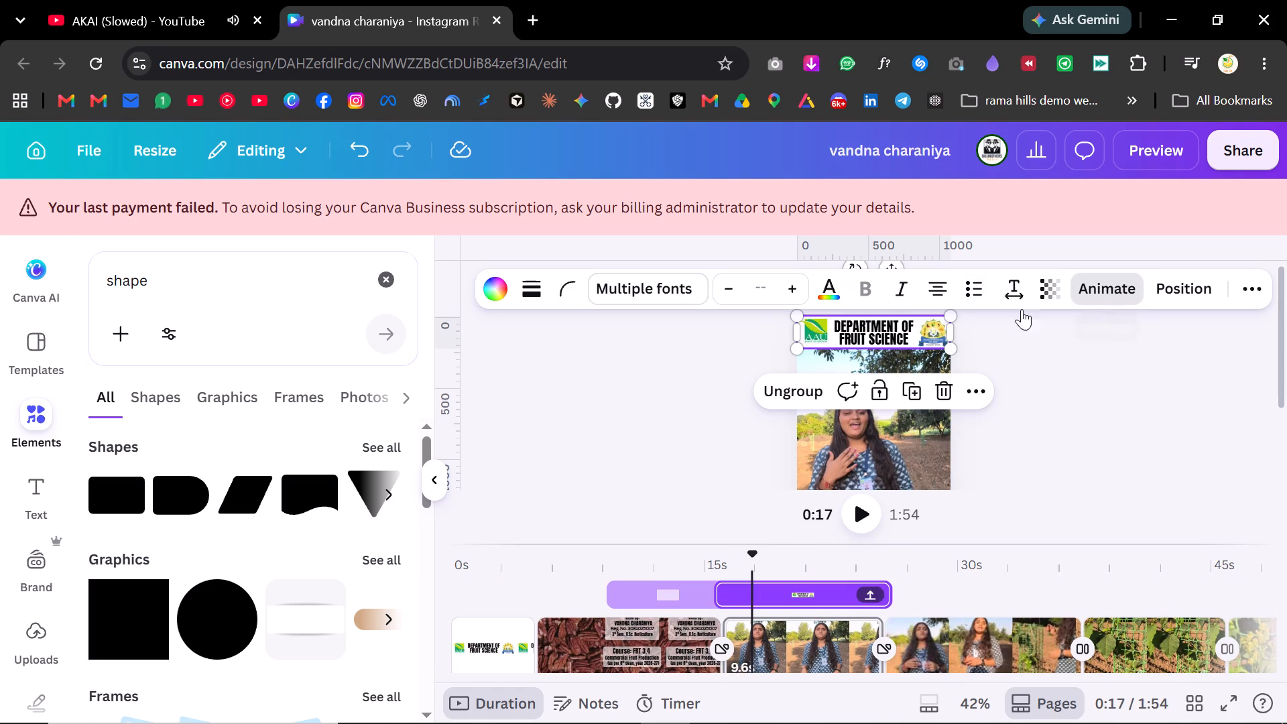
{"action": "scroll", "coordinate": [149, 588], "scroll_direction": "down", "scroll_amount": 2}
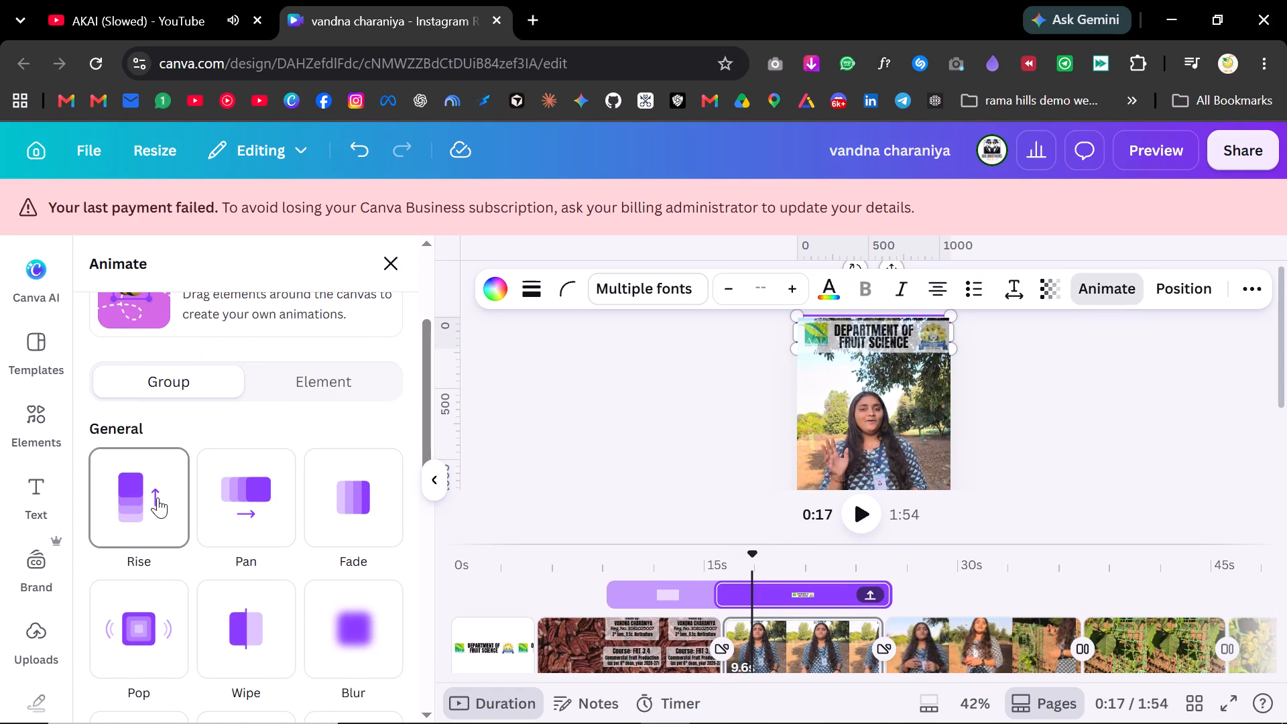
Apply the Rise group animation with downward direction to the Department of Fruit Science header on the first speaker clip.
{"action": "left_click", "coordinate": [158, 497]}
{"action": "scroll", "coordinate": [164, 487], "scroll_direction": "down", "scroll_amount": 2}
{"action": "left_click", "coordinate": [198, 448]}
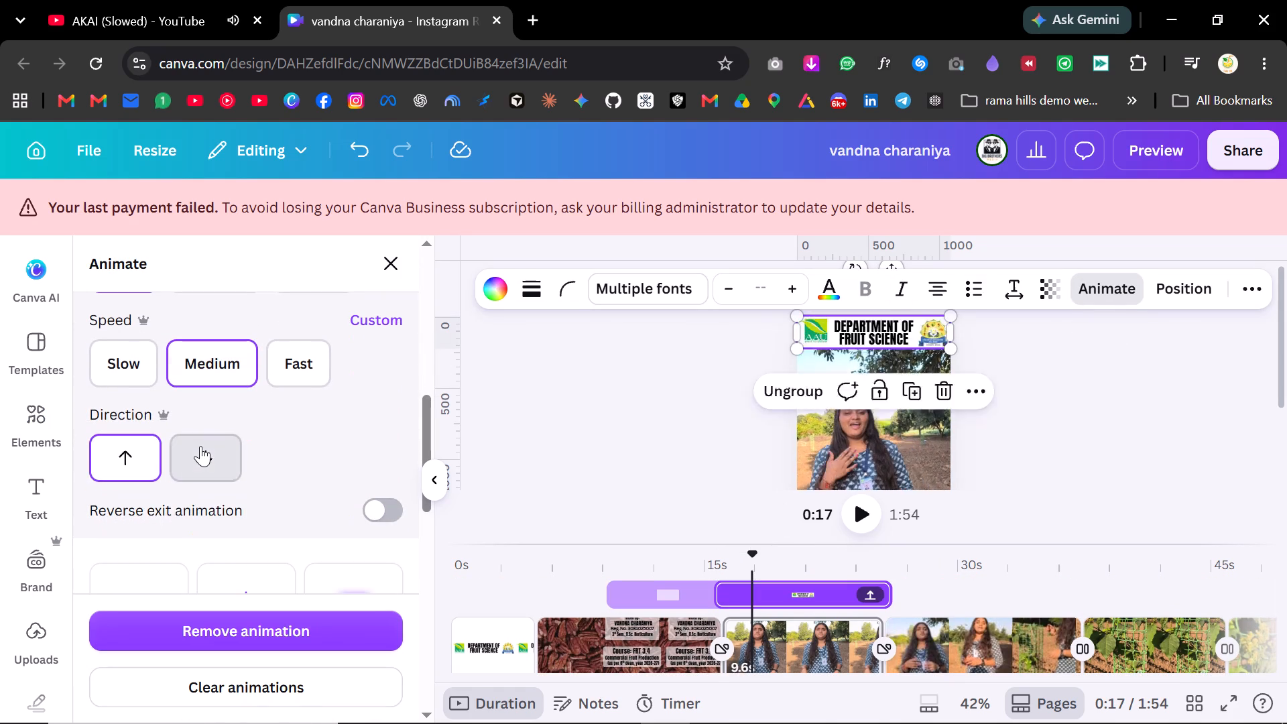
{"action": "triple_click", "coordinate": [1174, 394]}
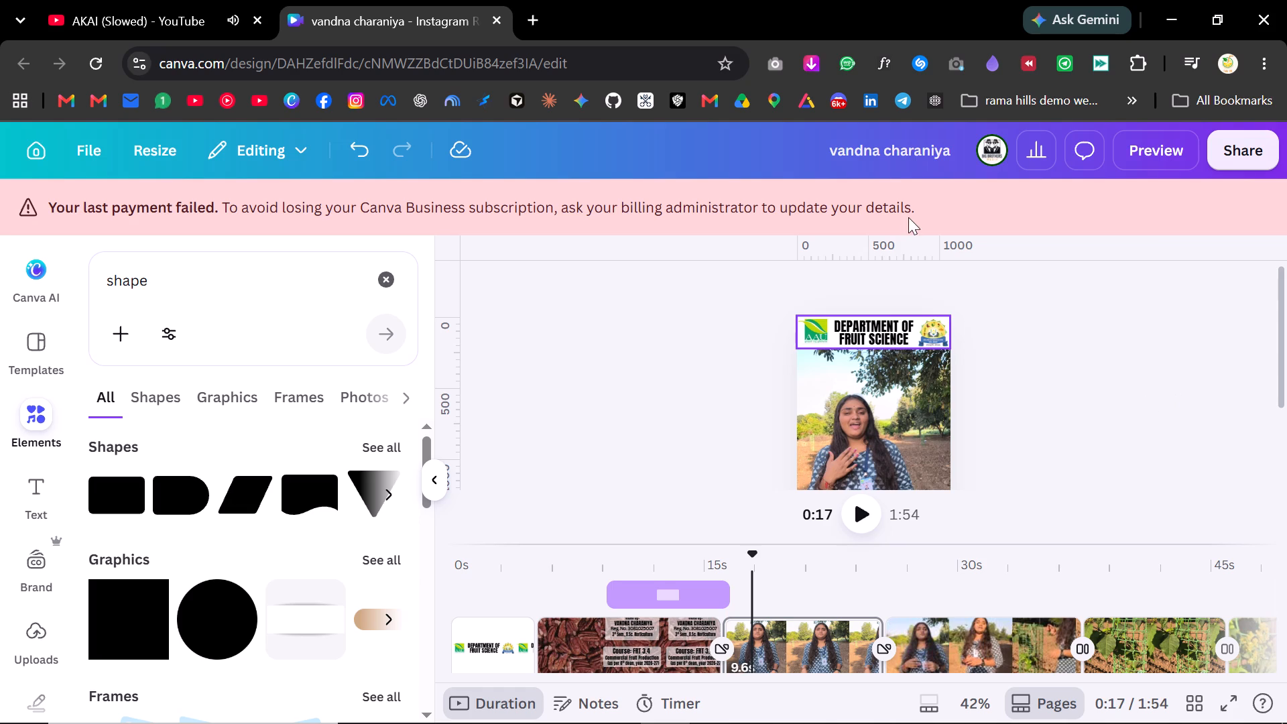
Reselect the Department of Fruit Science header group and set its Rise animation to play On enter only.
{"action": "left_click_drag", "start_coordinate": [1018, 303], "coordinate": [744, 354]}
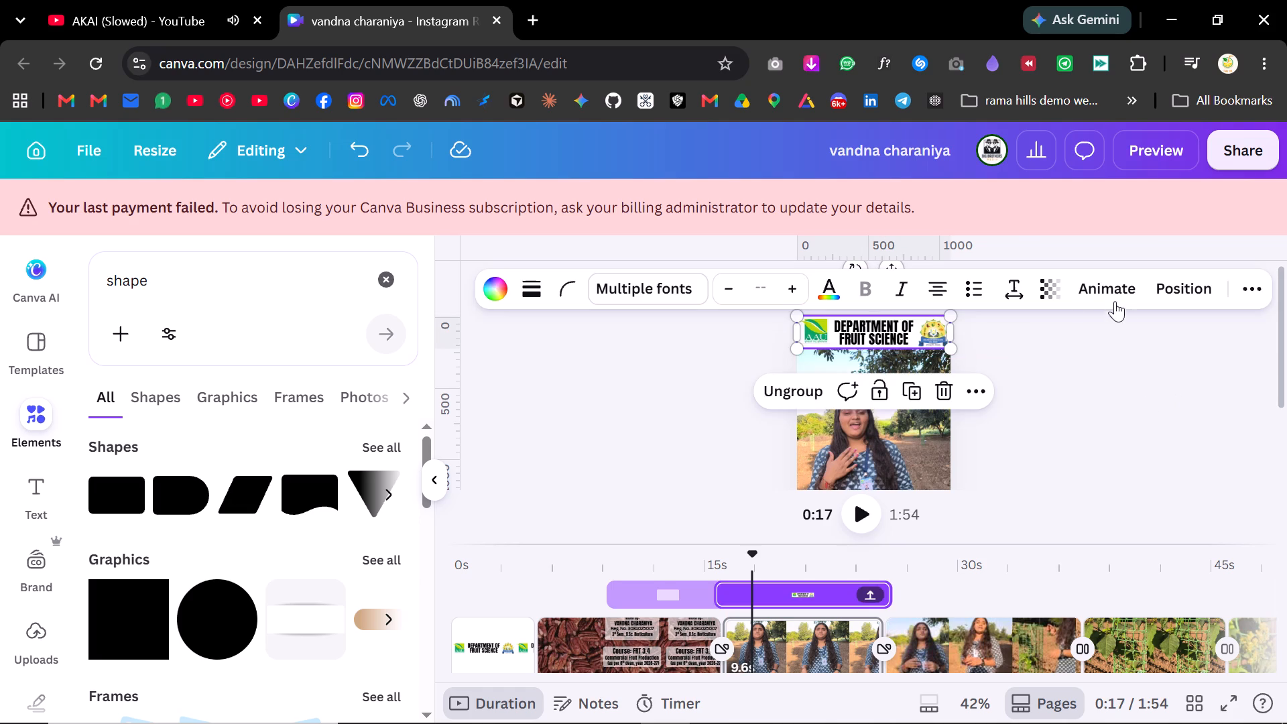
{"action": "left_click", "coordinate": [1072, 329]}
{"action": "left_click_drag", "start_coordinate": [1025, 304], "coordinate": [763, 322]}
{"action": "left_click", "coordinate": [763, 322]}
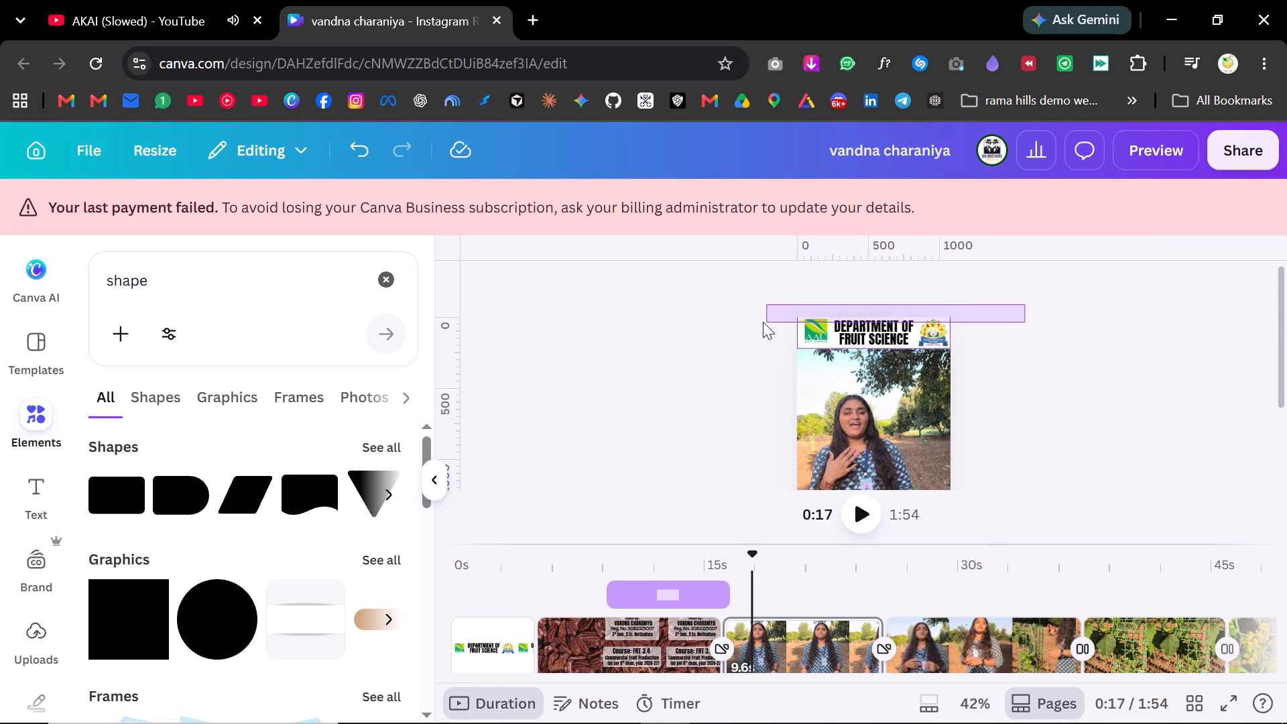
{"action": "left_click_drag", "start_coordinate": [999, 297], "coordinate": [755, 333]}
{"action": "left_click", "coordinate": [1095, 284]}
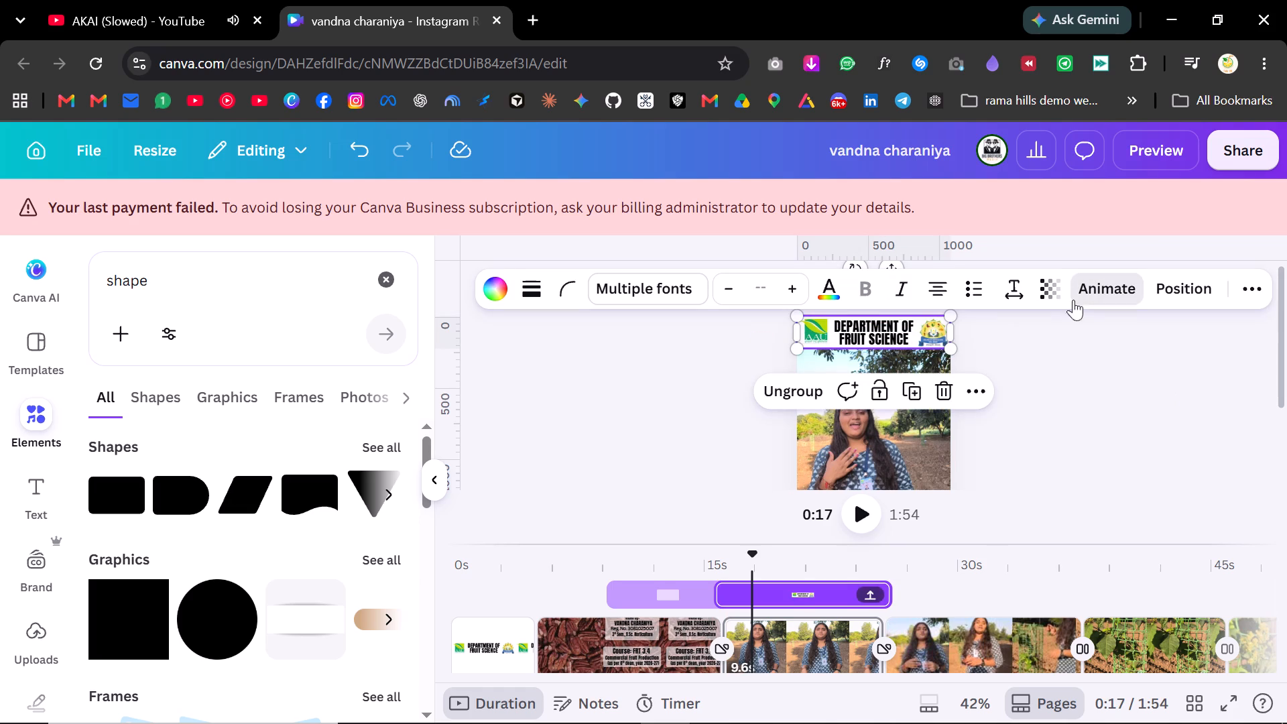
{"action": "scroll", "coordinate": [296, 593], "scroll_direction": "down", "scroll_amount": 1}
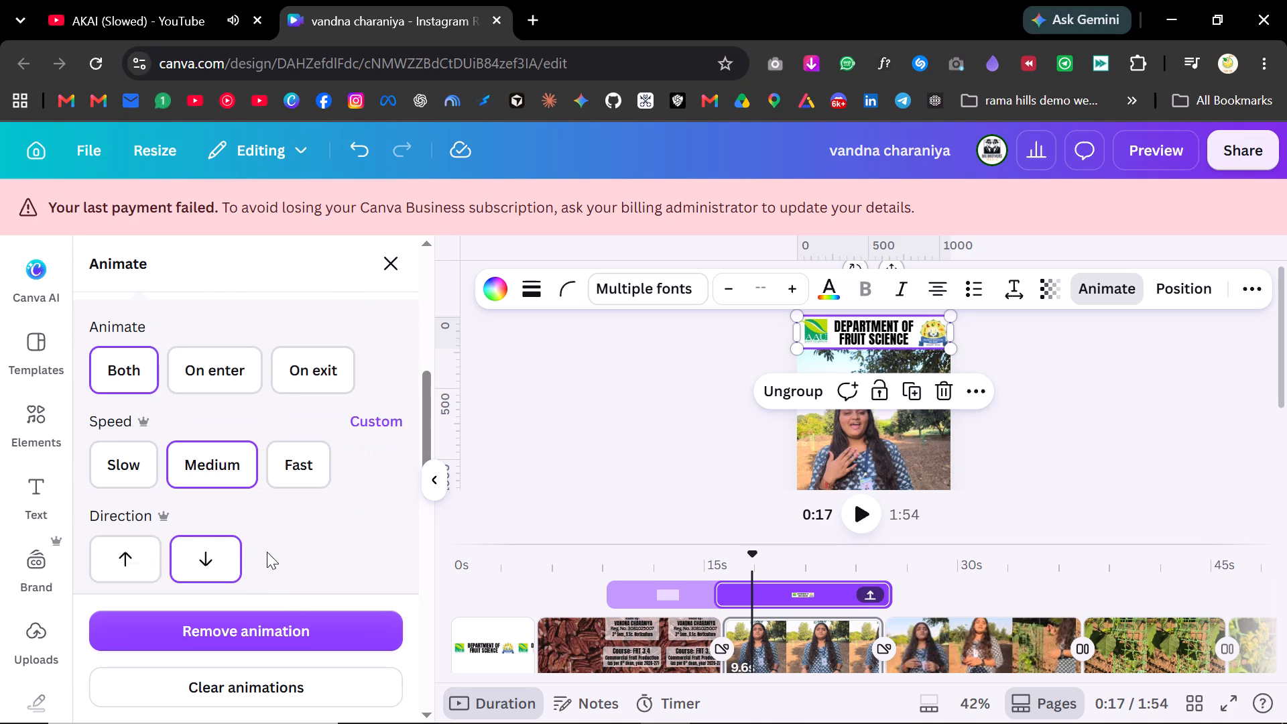
{"action": "scroll", "coordinate": [211, 535], "scroll_direction": "down", "scroll_amount": 1}
{"action": "scroll", "coordinate": [201, 544], "scroll_direction": "up", "scroll_amount": 1}
{"action": "left_click", "coordinate": [203, 375]}
{"action": "double_click", "coordinate": [617, 395]}
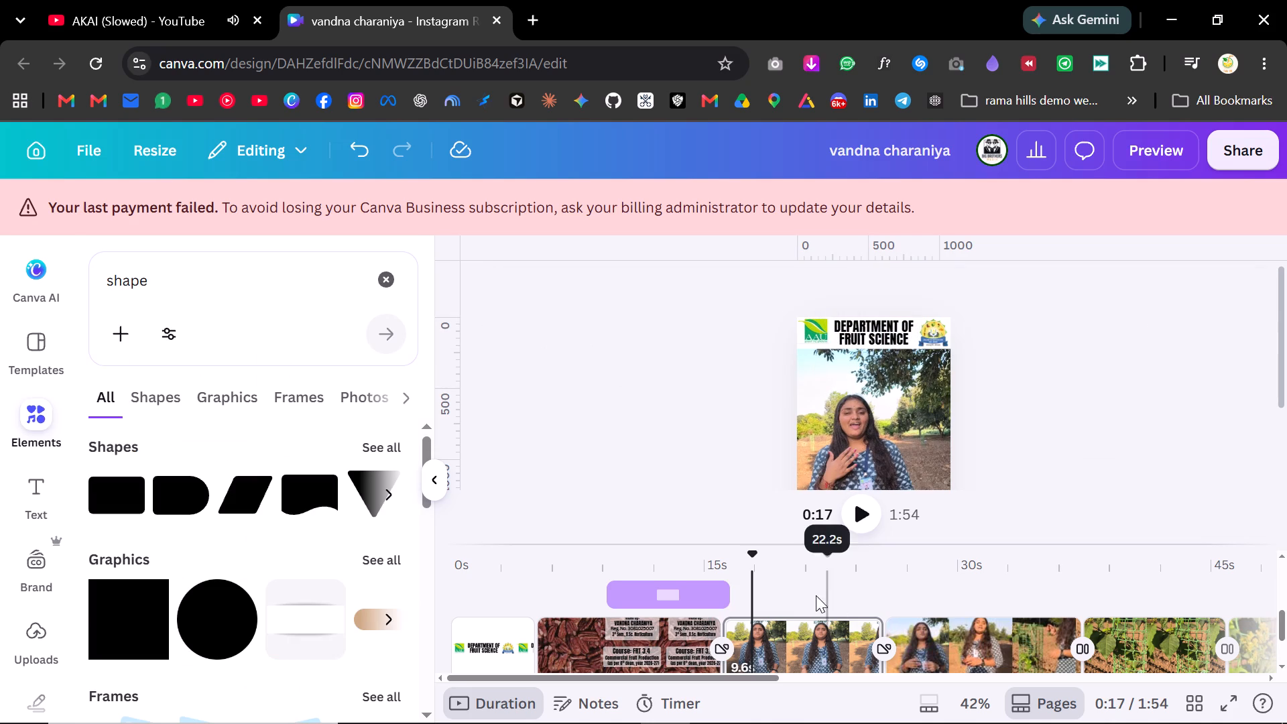
Trim the start of the Department of Fruit Science header's timing to about 0:16, just after the transition from the PEACANUT credits page.
{"action": "left_click_drag", "start_coordinate": [747, 558], "coordinate": [699, 565]}
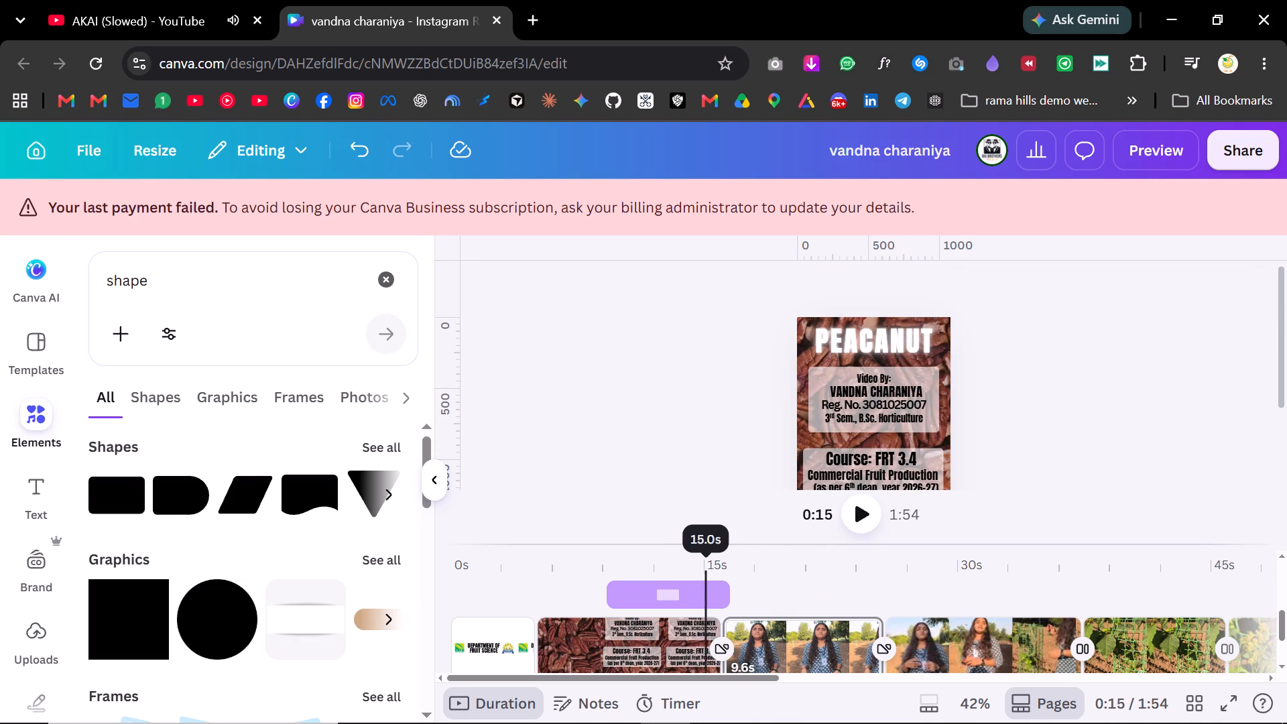
{"action": "left_click_drag", "start_coordinate": [699, 565], "coordinate": [763, 583]}
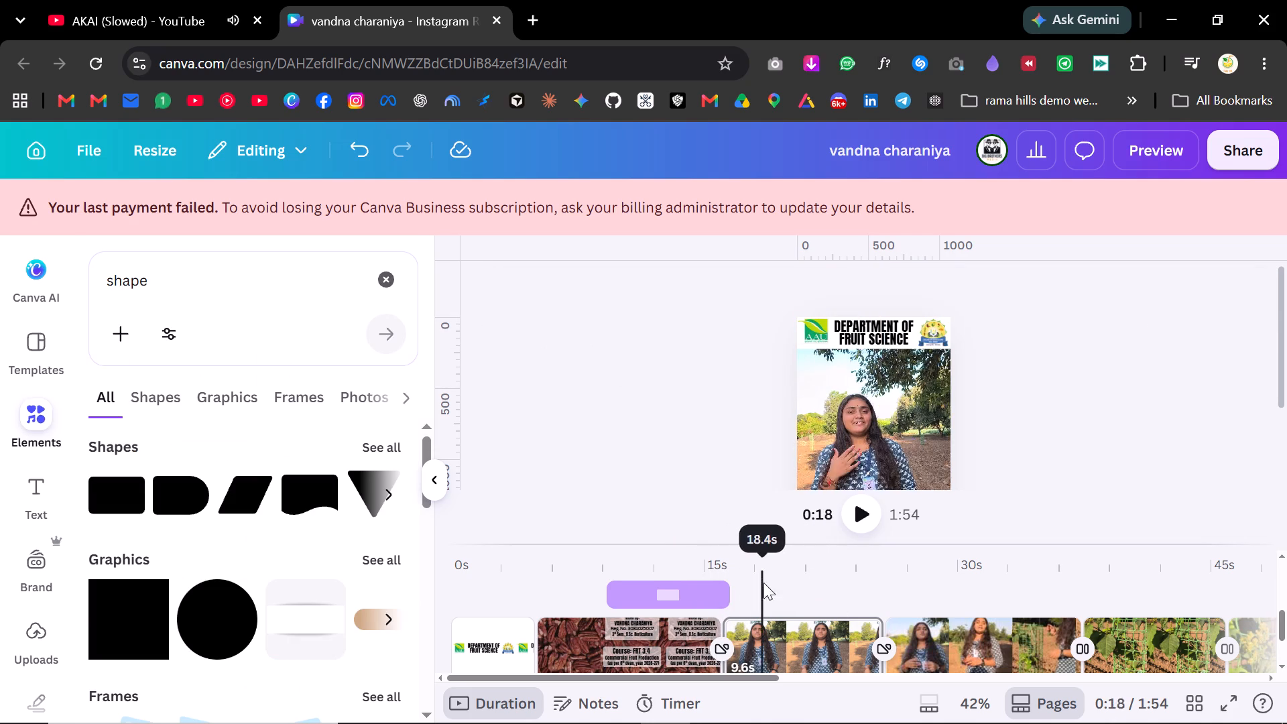
{"action": "left_click_drag", "start_coordinate": [763, 583], "coordinate": [850, 564]}
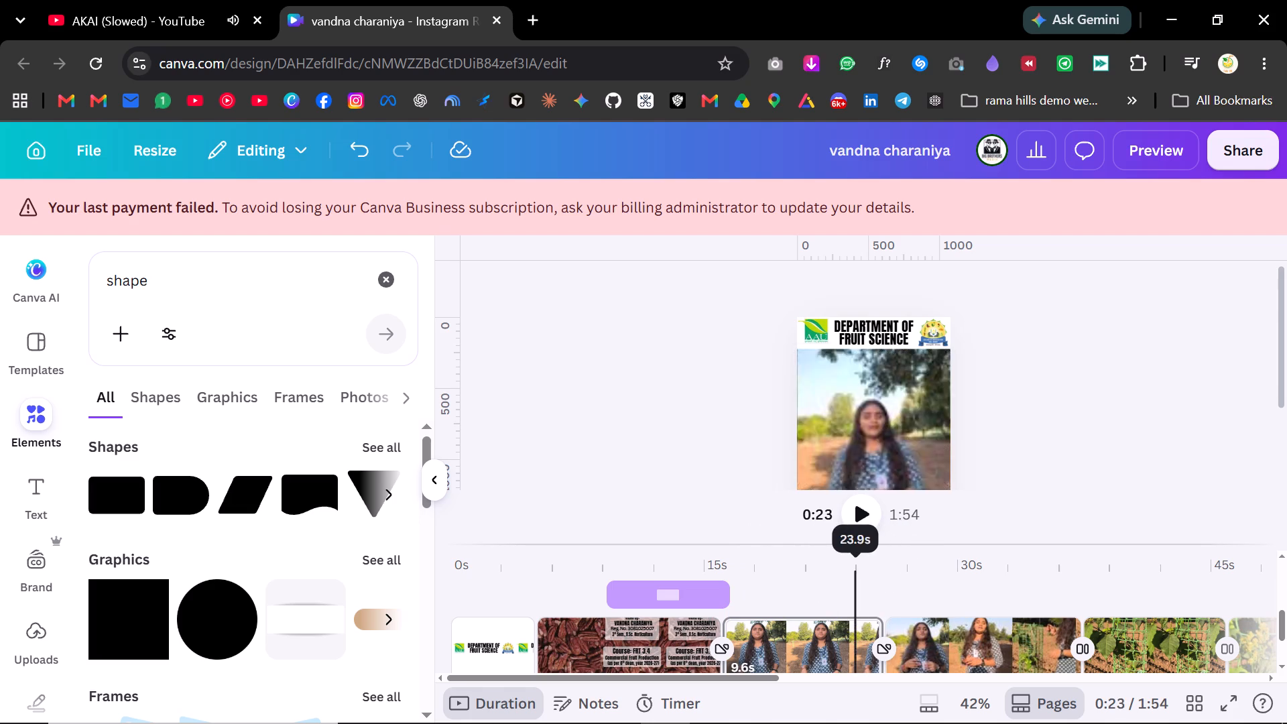
{"action": "left_click_drag", "start_coordinate": [850, 564], "coordinate": [731, 552]}
{"action": "left_click", "coordinate": [1040, 290]}
{"action": "left_click_drag", "start_coordinate": [1031, 282], "coordinate": [776, 327]}
{"action": "left_click_drag", "start_coordinate": [723, 592], "coordinate": [725, 592]}
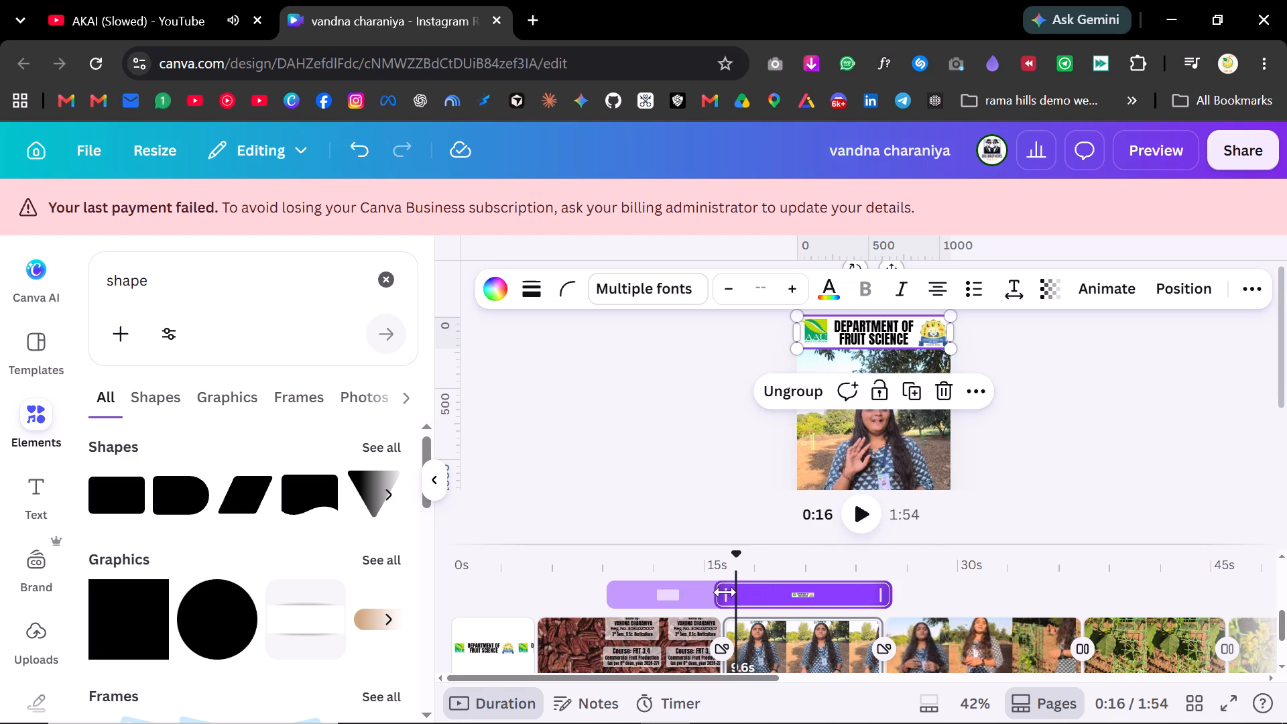
{"action": "left_click_drag", "start_coordinate": [725, 592], "coordinate": [745, 597]}
Scrub the reel from about 15 s to 37 s and examine how the header appears over the speaker and plant clips.
{"action": "left_click_drag", "start_coordinate": [743, 556], "coordinate": [711, 556]}
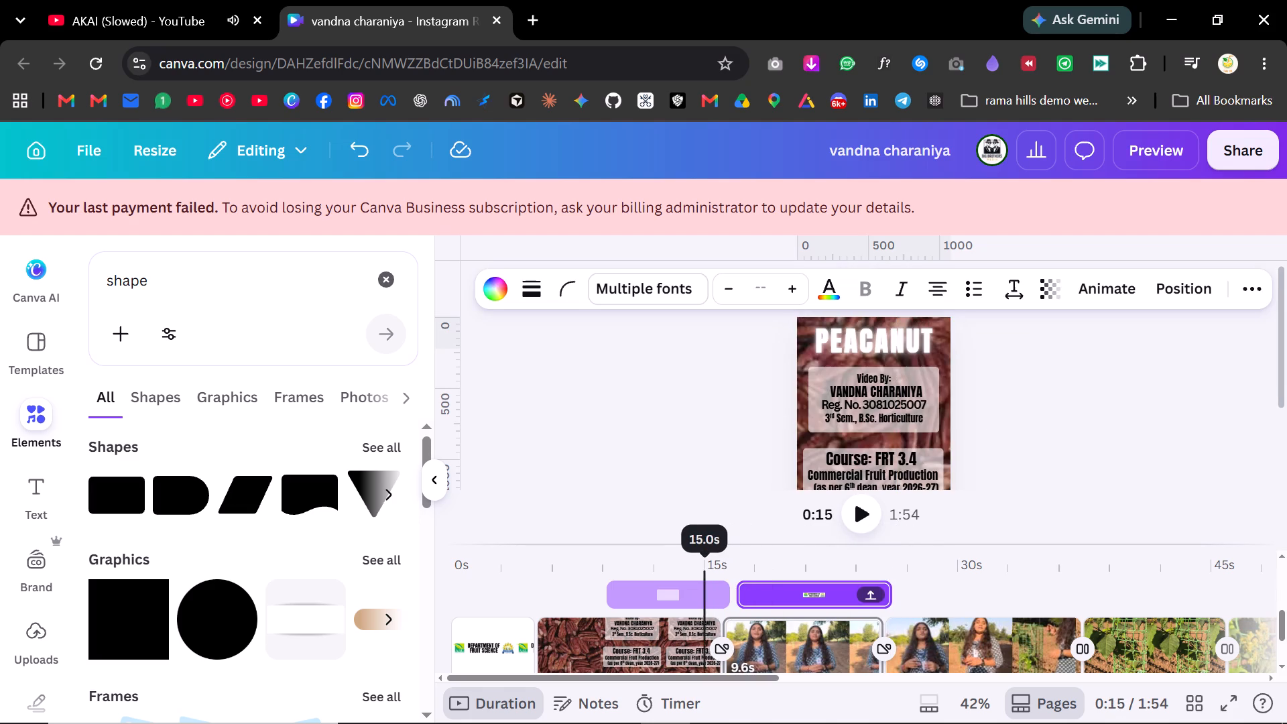
{"action": "left_click_drag", "start_coordinate": [711, 556], "coordinate": [763, 568]}
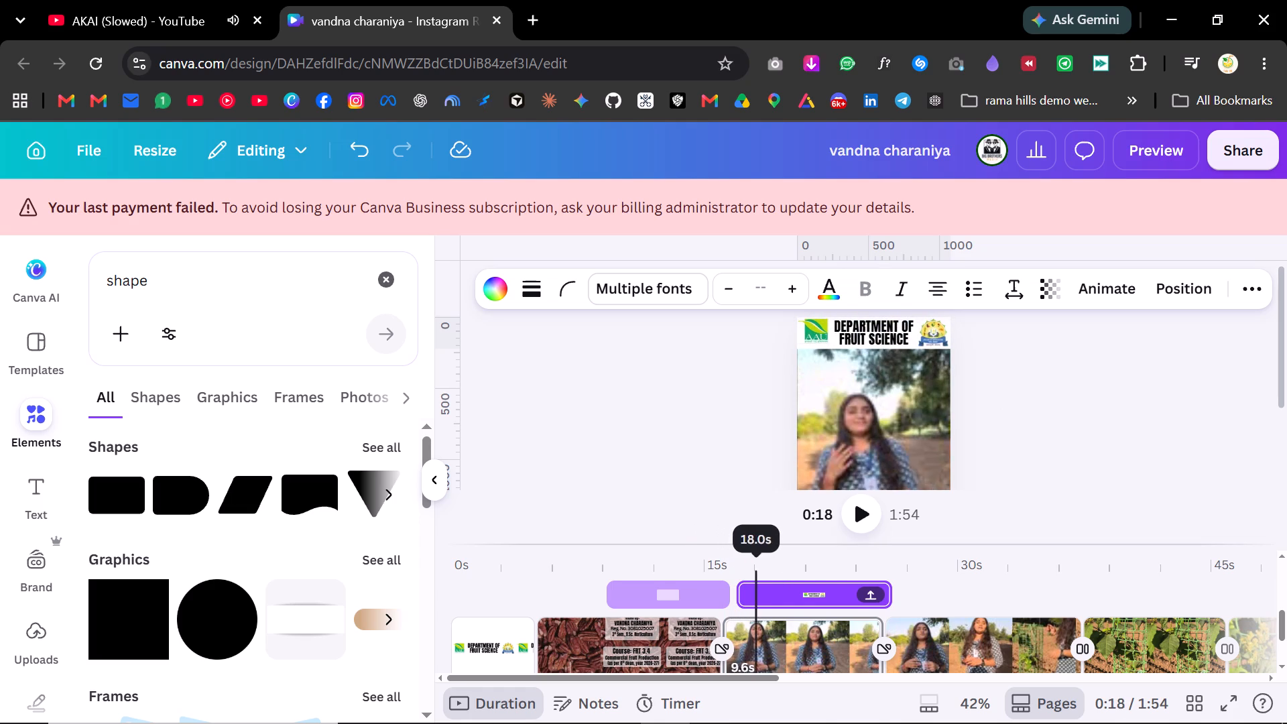
{"action": "left_click_drag", "start_coordinate": [763, 568], "coordinate": [1022, 568]}
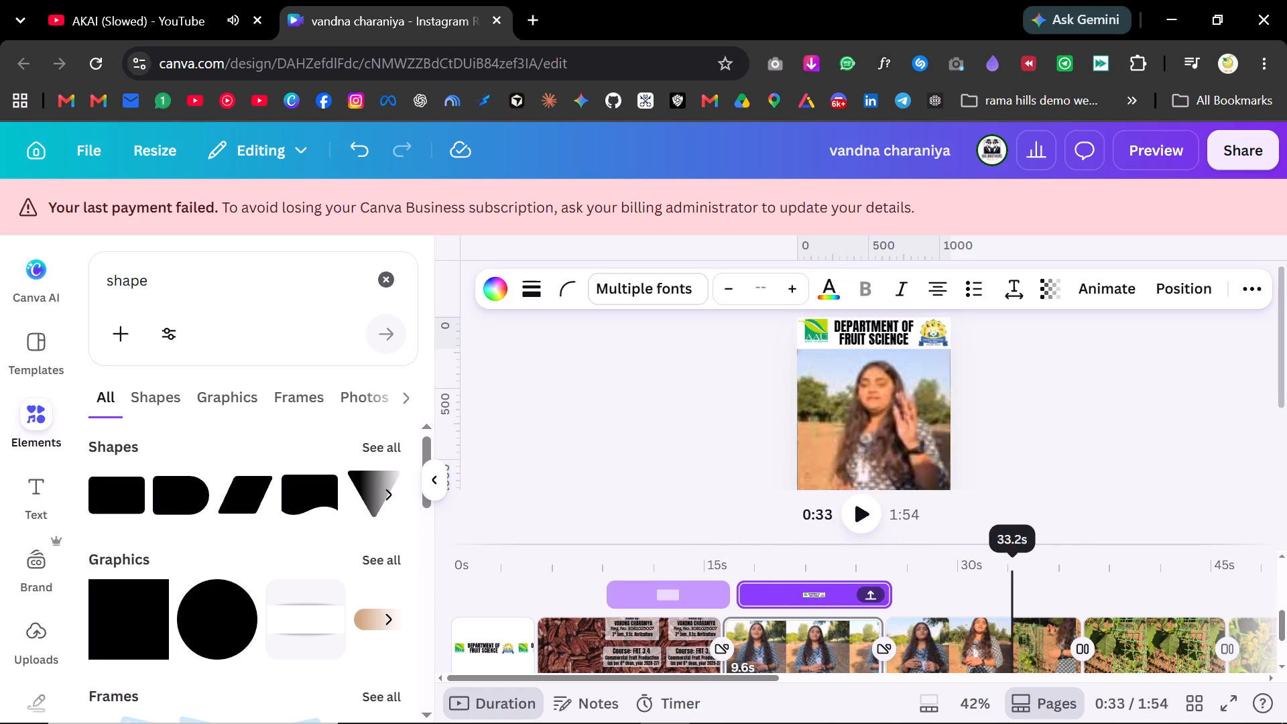
{"action": "left_click_drag", "start_coordinate": [1022, 568], "coordinate": [1032, 560]}
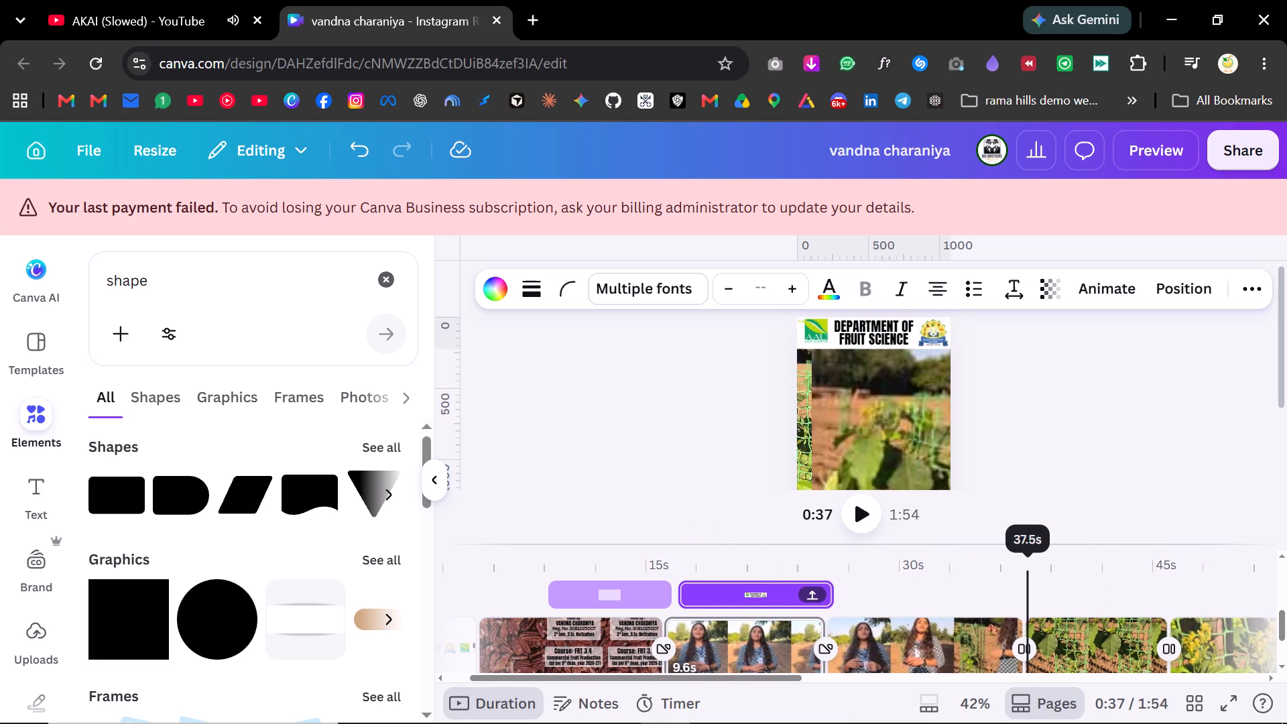
{"action": "left_click_drag", "start_coordinate": [1032, 560], "coordinate": [1029, 558]}
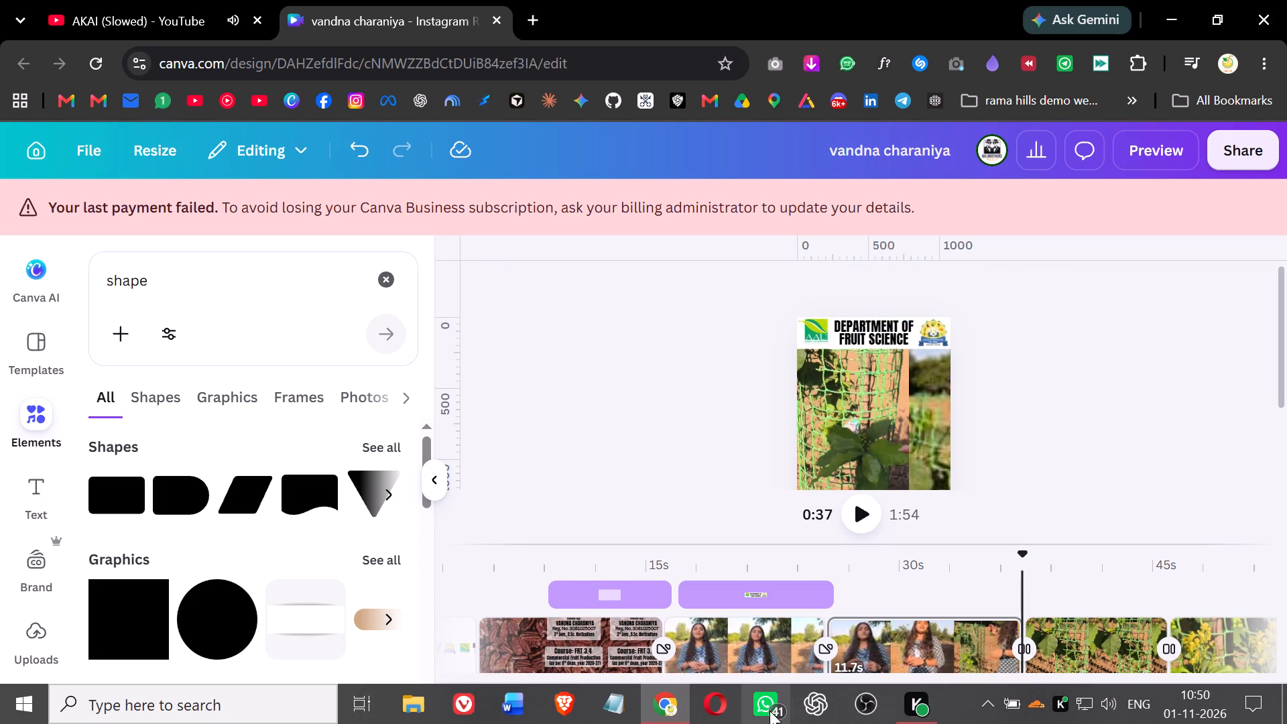